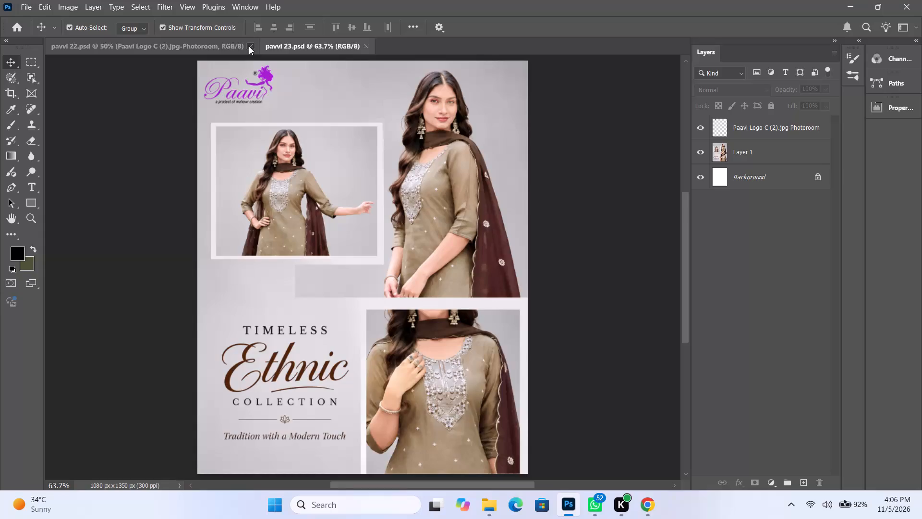
Close the pavvi 23 document.
{"action": "left_click", "coordinate": [151, 46]}
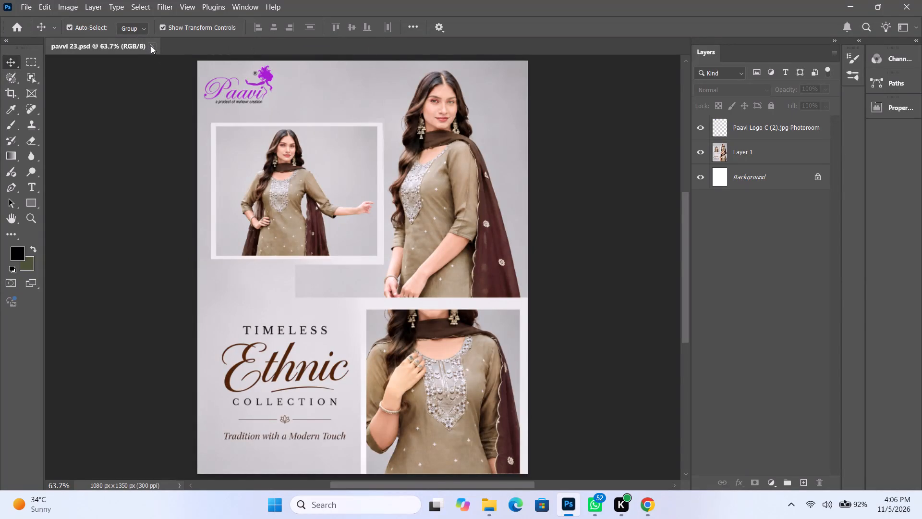
Switch to File Explorer and open the Srf 76 PSD file from the SRF folder inside Downloads > POST.
{"action": "left_click", "coordinate": [483, 518]}
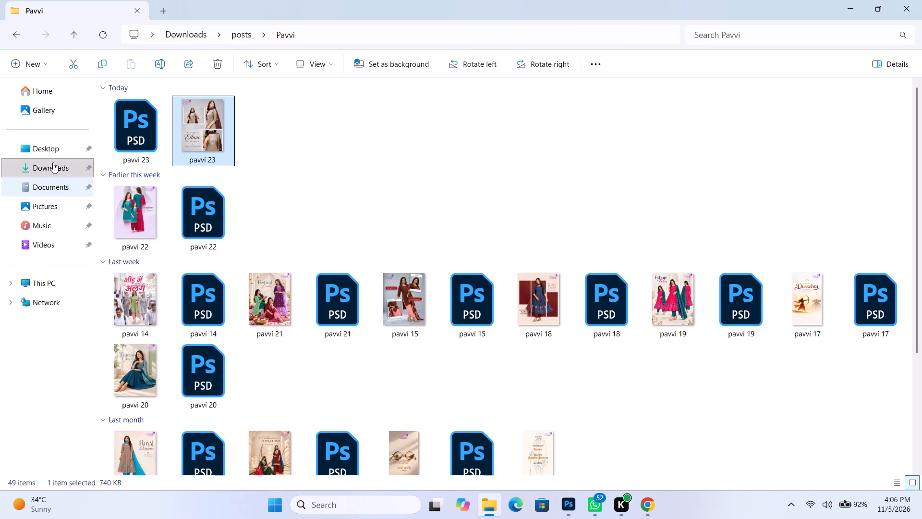
{"action": "left_click", "coordinate": [53, 162]}
{"action": "double_click", "coordinate": [194, 286]}
{"action": "type", "text": "sss"}
{"action": "double_click", "coordinate": [283, 122]}
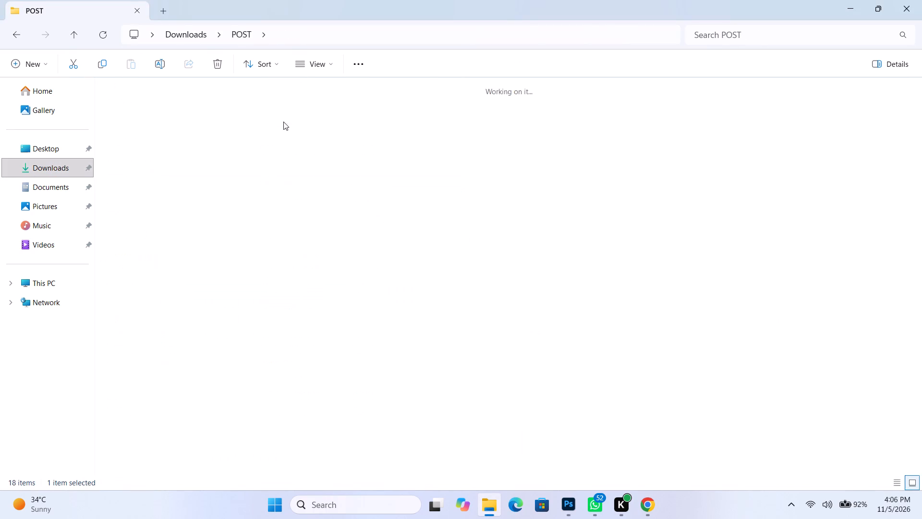
{"action": "double_click", "coordinate": [219, 122]}
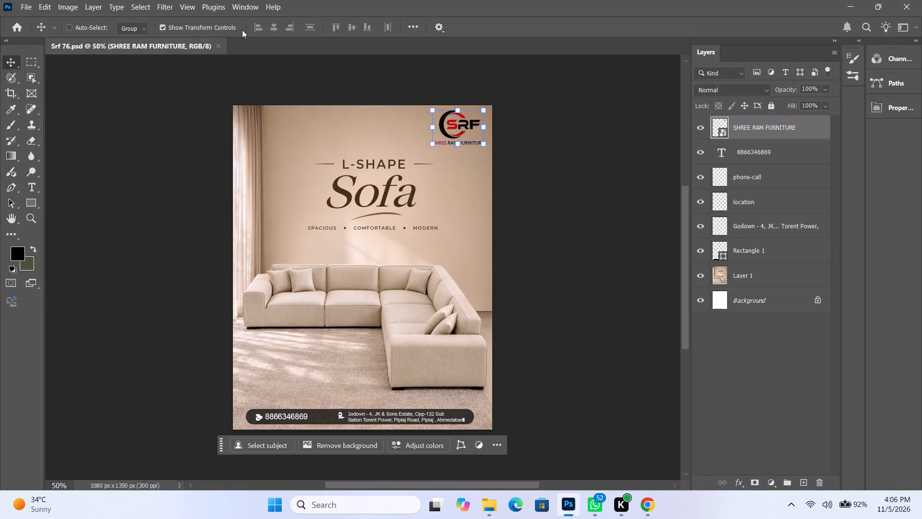
Create a new document from the recent 1080 x 1350 px preset at 300 ppi.
{"action": "key", "text": "ctrl+n"}
{"action": "left_click", "coordinate": [418, 139]}
{"action": "left_click", "coordinate": [295, 142]}
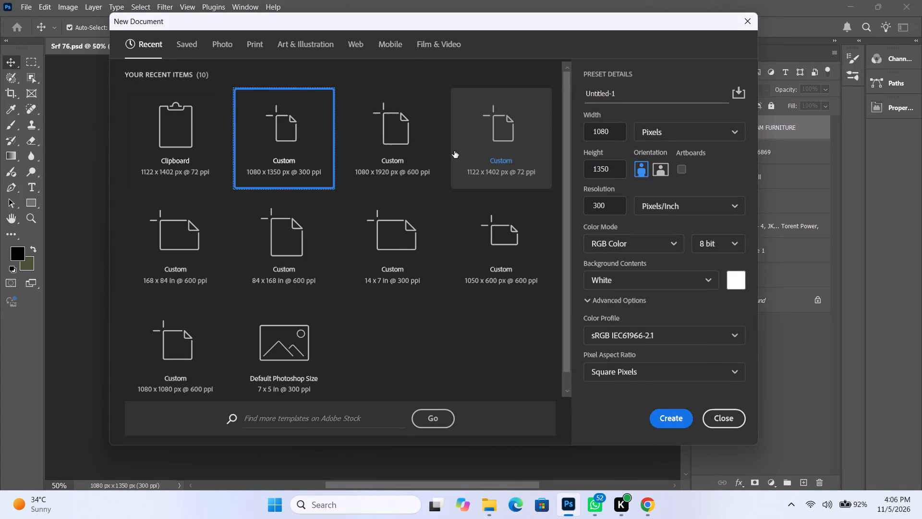
{"action": "key", "text": "Return"}
Paste the copied Happy Dhanteras armchair image into the new document and deselect it.
{"action": "key", "text": "ctrl+v"}
{"action": "key", "text": "0"}
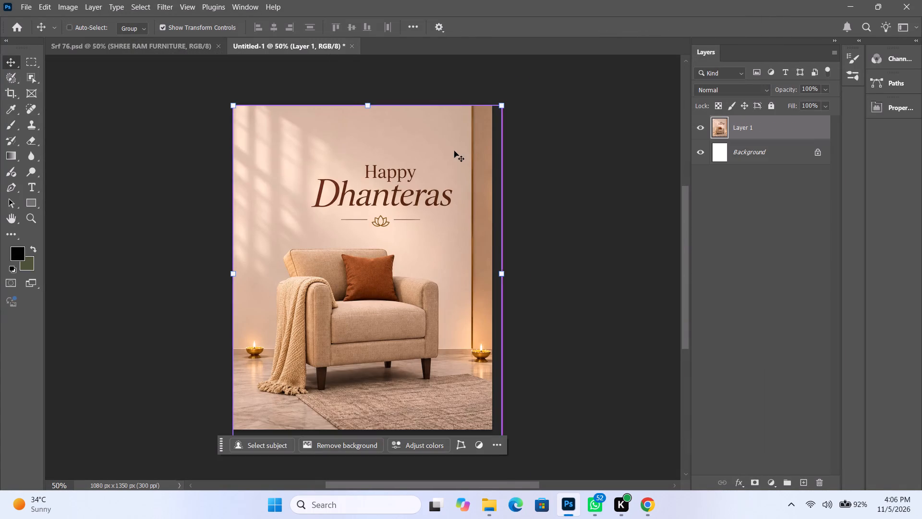
{"action": "key", "text": "ctrl+0"}
{"action": "left_click", "coordinate": [599, 182]}
Copy the layers from Rectangle 1 up to the SHREE RAM FURNITURE logo from Srf 76 into the new document and nudge them slightly right.
{"action": "left_click", "coordinate": [142, 51]}
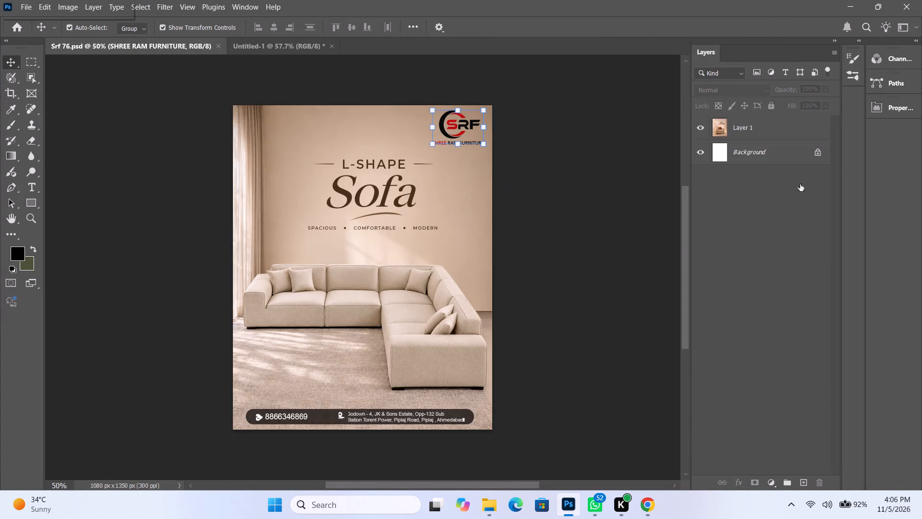
{"action": "left_click", "coordinate": [764, 250]}
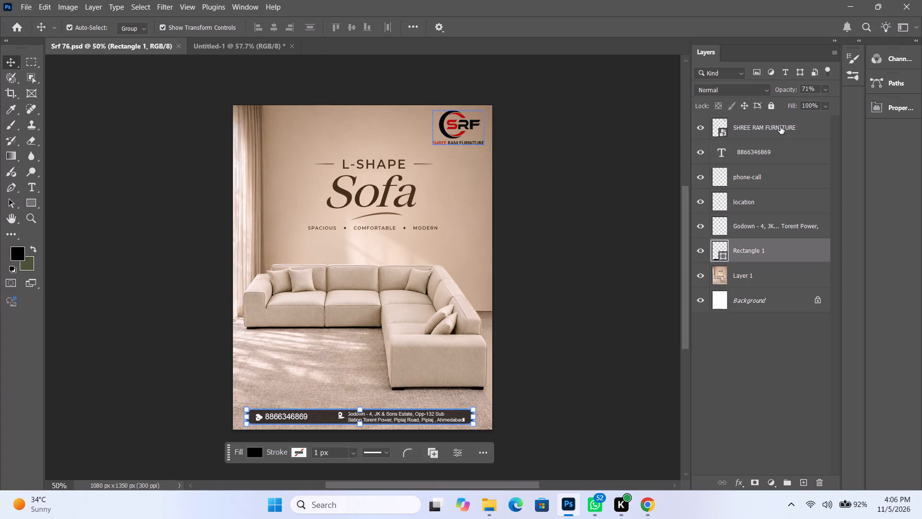
{"action": "left_click", "coordinate": [780, 127], "text": "shift"}
{"action": "key", "text": "ctrl+c"}
{"action": "left_click", "coordinate": [237, 49], "text": "ctrl"}
{"action": "key", "text": "ctrl+v"}
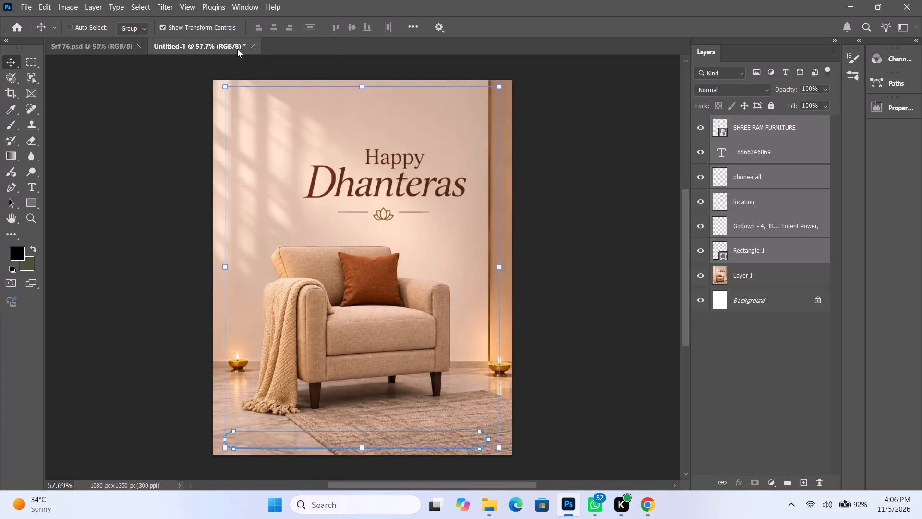
{"action": "key", "text": "shift+Right"}
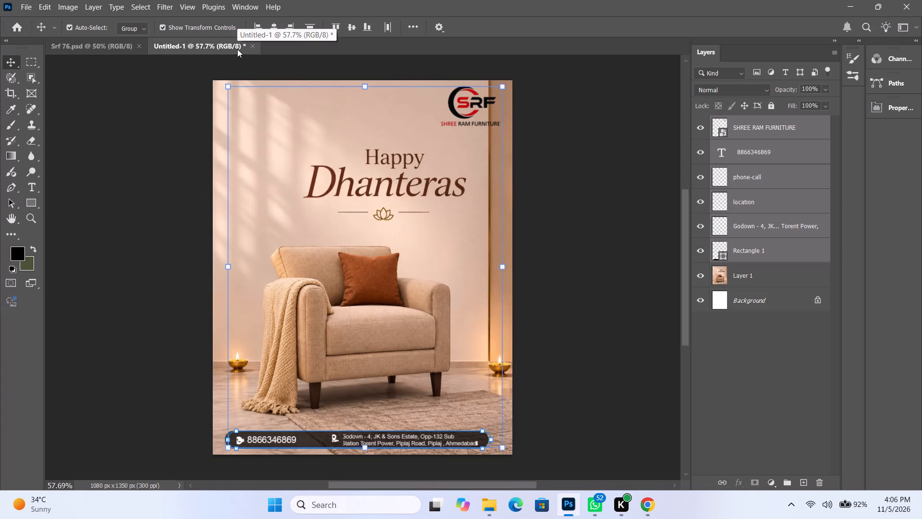
{"action": "left_click", "coordinate": [647, 136]}
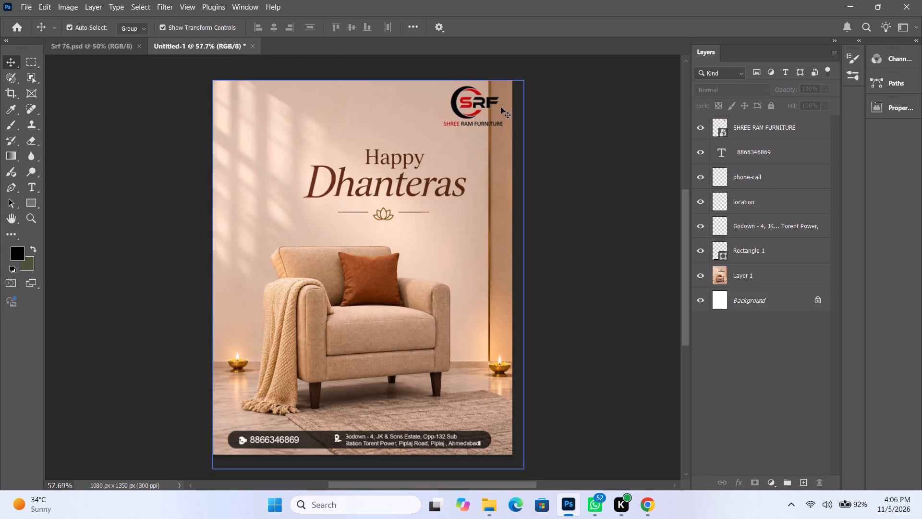
Move the SHREE RAM FURNITURE logo to the top centre of the poster, above the Happy Dhanteras heading, and fine-tune its position.
{"action": "left_click_drag", "start_coordinate": [485, 102], "coordinate": [380, 103]}
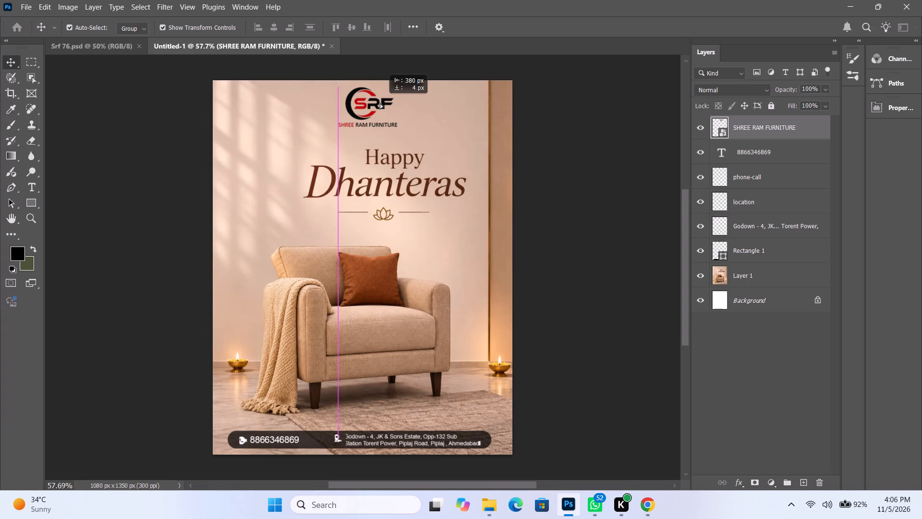
{"action": "left_click_drag", "start_coordinate": [380, 103], "coordinate": [375, 97]}
{"action": "key", "text": "Down"}
{"action": "key", "text": "Down"}
{"action": "key", "text": "Down"}
{"action": "key", "text": "Down"}
{"action": "key", "text": "Down"}
{"action": "key", "text": "Down"}
{"action": "key", "text": "Down"}
{"action": "key", "text": "Down"}
{"action": "key", "text": "Down"}
{"action": "key", "text": "Down"}
{"action": "key", "text": "Down"}
{"action": "key", "text": "Down"}
{"action": "key", "text": "Down"}
{"action": "key", "text": "Down"}
{"action": "key", "text": "Down"}
{"action": "key", "text": "Down"}
{"action": "key", "text": "Down"}
{"action": "key", "text": "Down"}
{"action": "key", "text": "Down"}
{"action": "key", "text": "Down"}
{"action": "key", "text": "Right"}
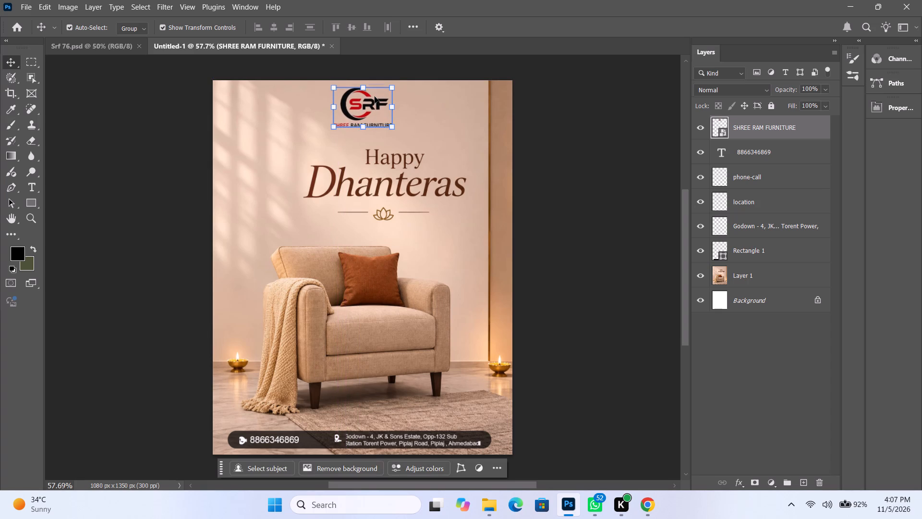
{"action": "key", "text": "Right"}
{"action": "left_click", "coordinate": [657, 177]}
Save the poster as a Photoshop file named Srf 77 in the Downloads > POST > SRF folder.
{"action": "key", "text": "ctrl+0"}
{"action": "key", "text": "ctrl+s"}
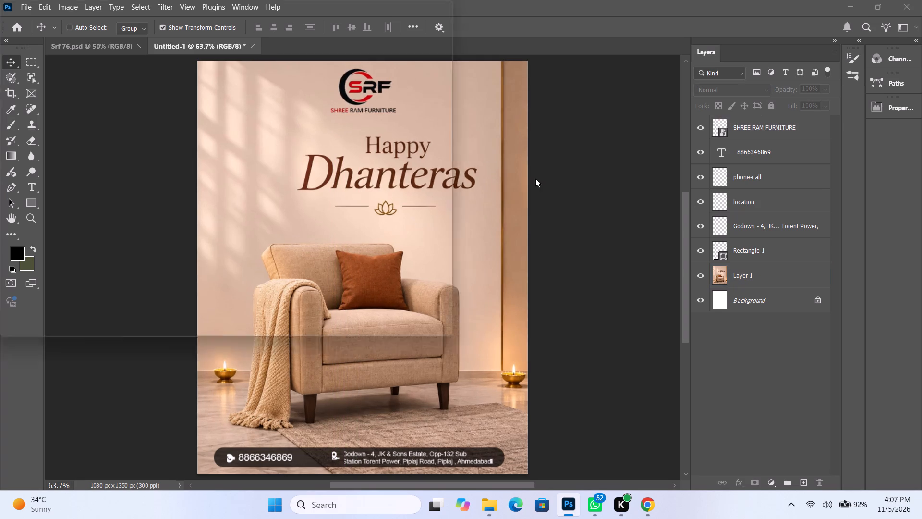
{"action": "left_click", "coordinate": [30, 155]}
{"action": "double_click", "coordinate": [145, 154]}
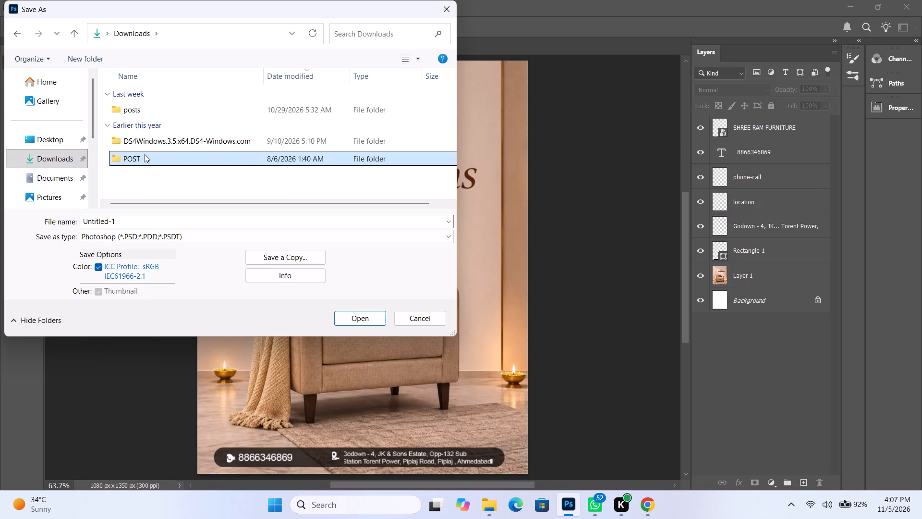
{"action": "key", "text": "s"}
{"action": "double_click", "coordinate": [165, 104]}
{"action": "left_click", "coordinate": [171, 114]}
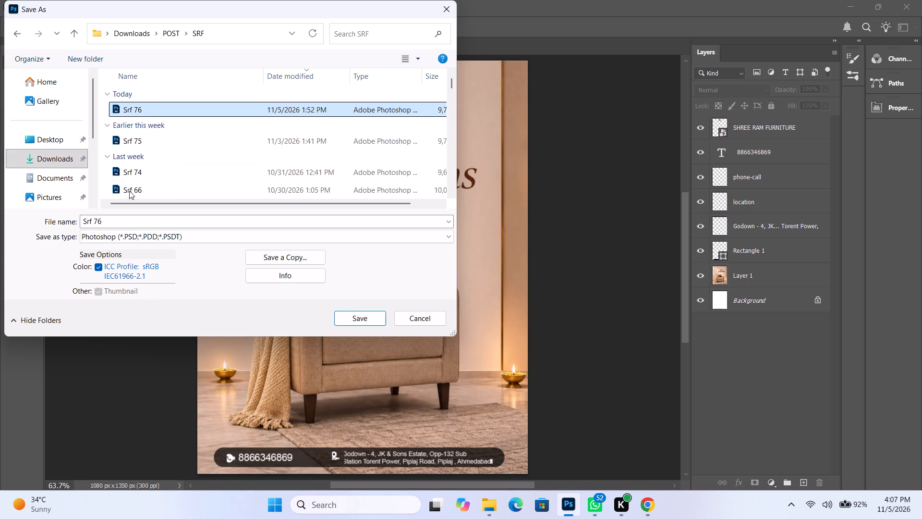
{"action": "left_click", "coordinate": [125, 215]}
{"action": "triple_click", "coordinate": [125, 222]}
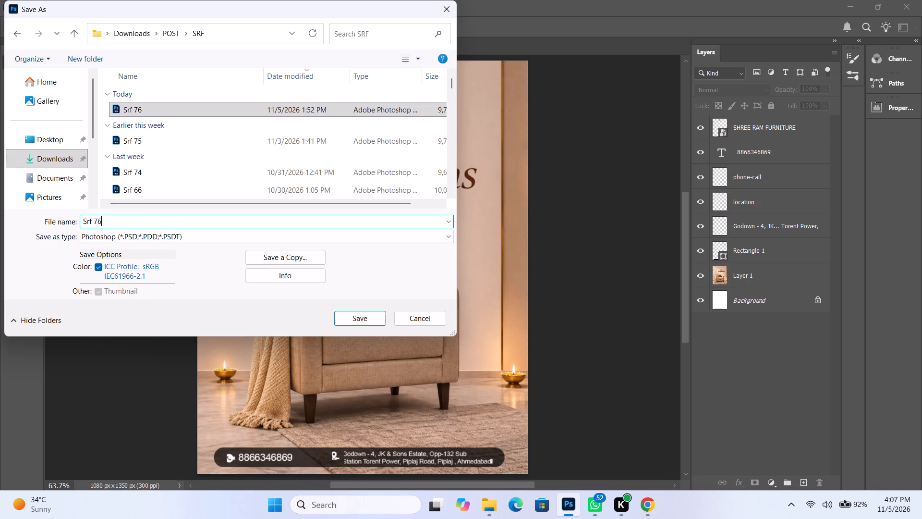
{"action": "key", "text": "BackSpace"}
{"action": "key", "text": "7"}
{"action": "key", "text": "Return"}
{"action": "key", "text": "Return"}
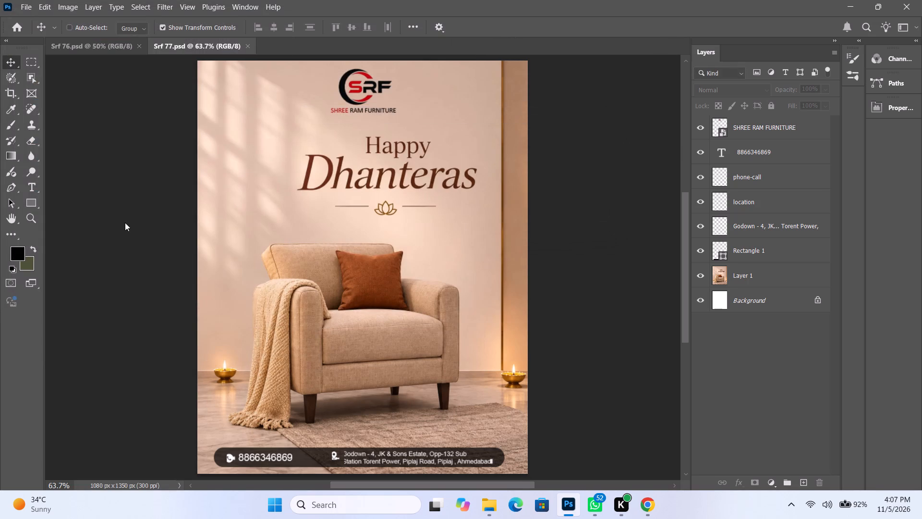
Save a JPEG copy of the poster named Srf 77 in the SRF folder, at quality 12 (Maximum) with Baseline ("Standard") format.
{"action": "key", "text": "ctrl+alt+s"}
{"action": "double_click", "coordinate": [151, 203]}
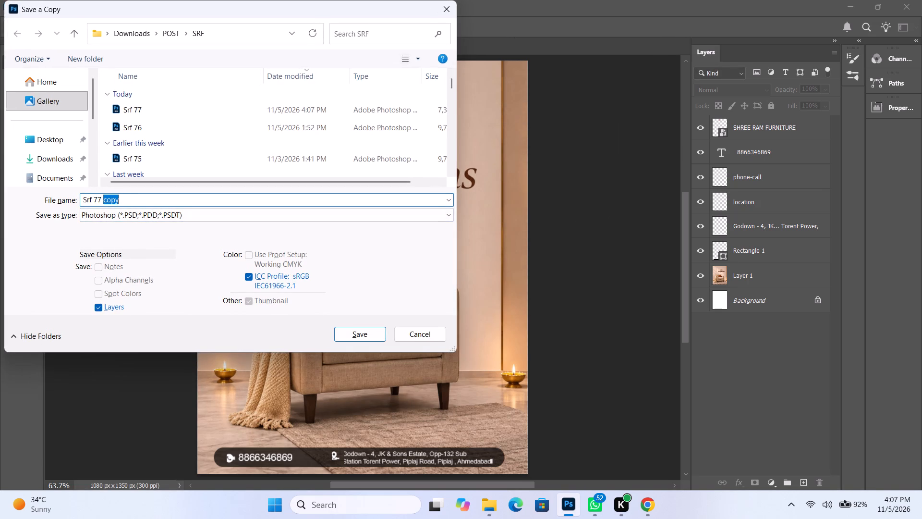
{"action": "key", "text": "BackSpace"}
{"action": "left_click", "coordinate": [151, 216]}
{"action": "double_click", "coordinate": [119, 329]}
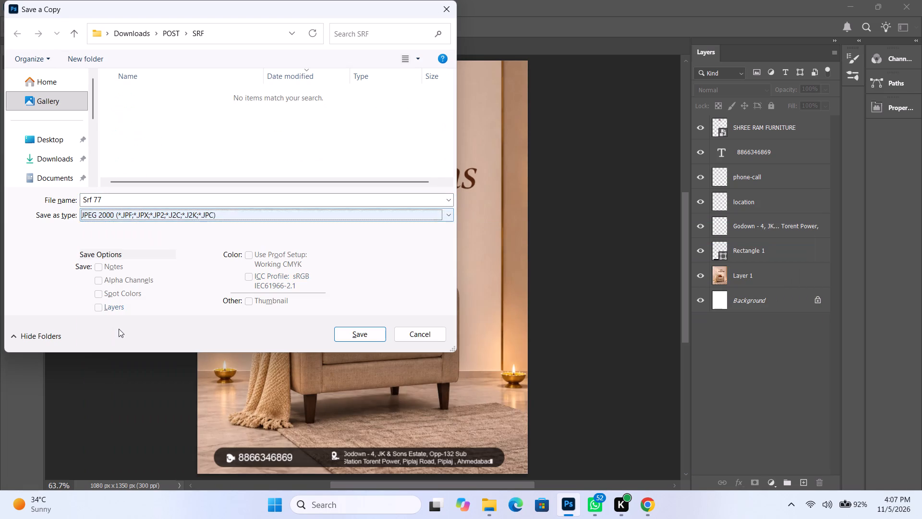
{"action": "left_click", "coordinate": [165, 214]}
{"action": "left_click", "coordinate": [115, 324]}
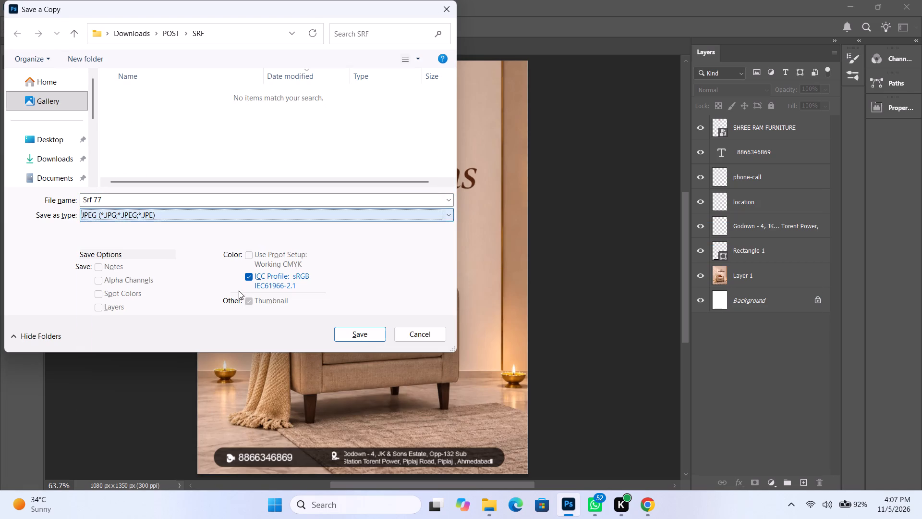
{"action": "left_click", "coordinate": [360, 334]}
{"action": "left_click", "coordinate": [517, 114]}
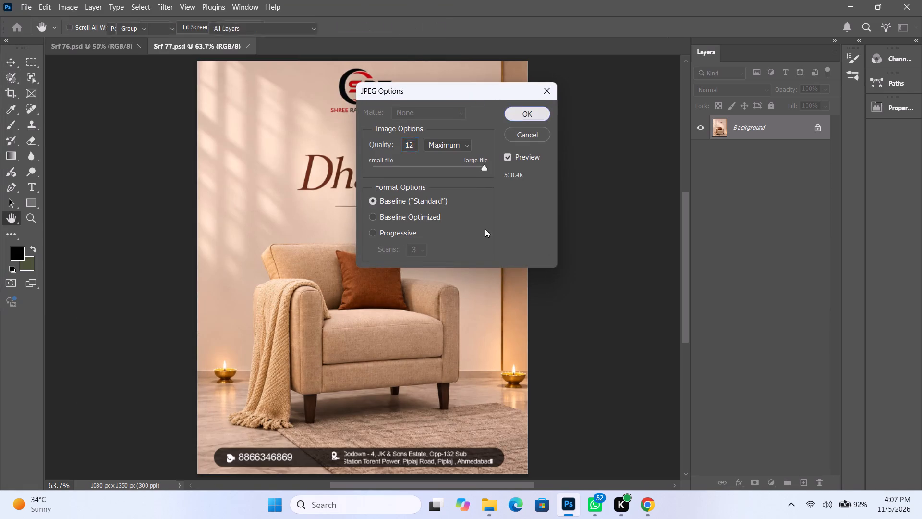
Switch to File Explorer and copy the exported Srf 77 JPEG file from the SRF folder.
{"action": "left_click", "coordinate": [496, 497]}
{"action": "left_click", "coordinate": [353, 150]}
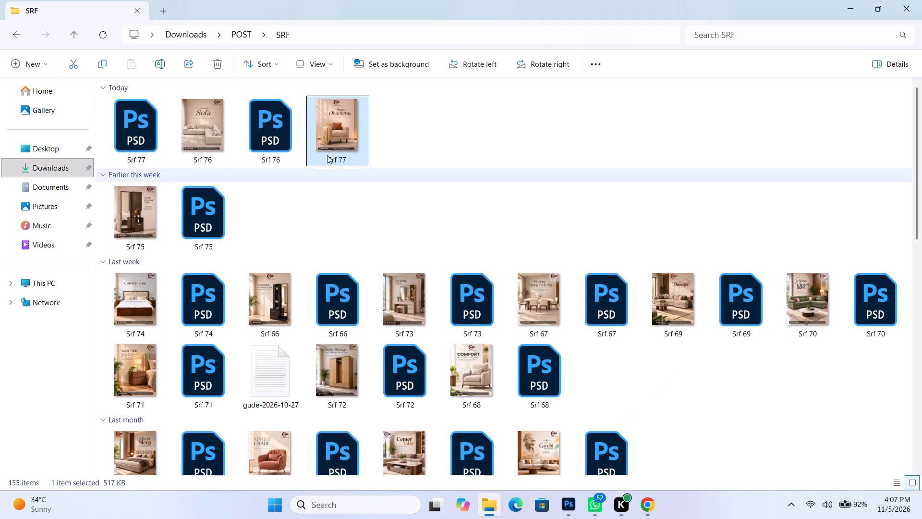
{"action": "key", "text": "ctrl+c"}
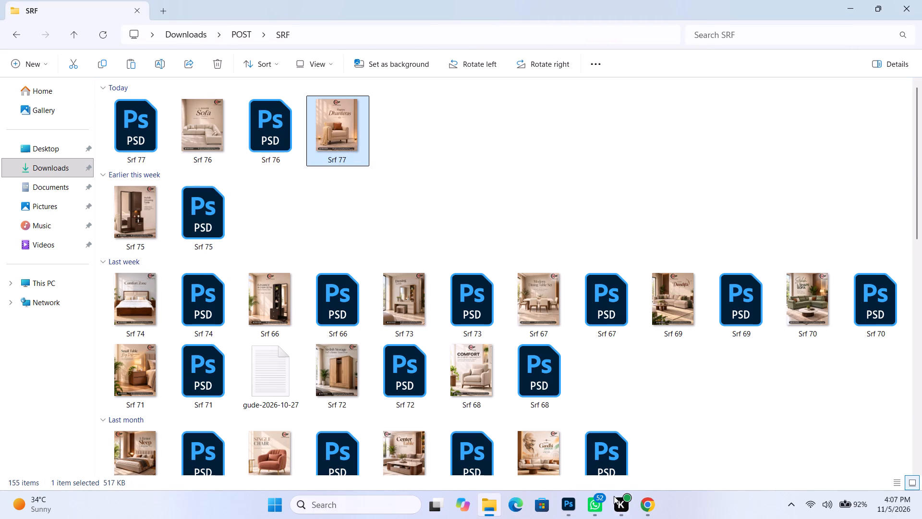
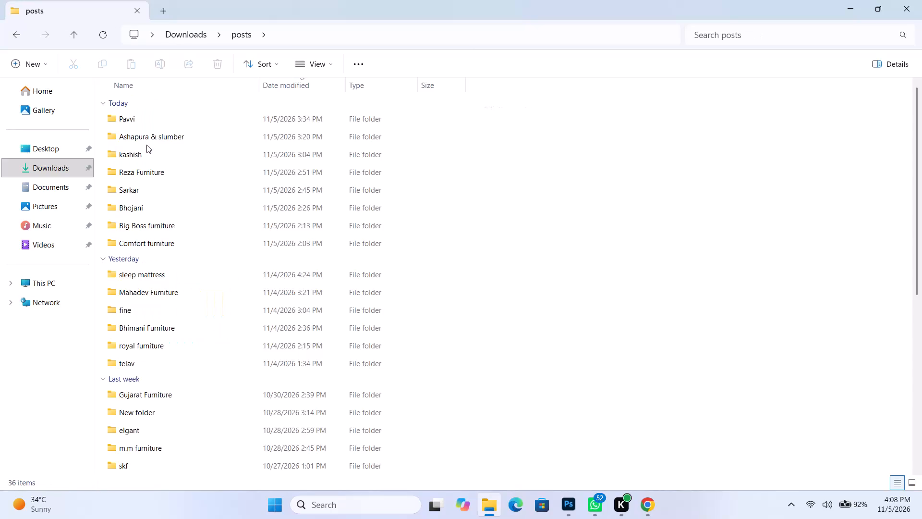
Open the kashish 28 Photoshop file from the kashish folder inside Downloads > posts.
{"action": "key", "text": "k"}
{"action": "key", "text": "Return"}
{"action": "double_click", "coordinate": [175, 113]}
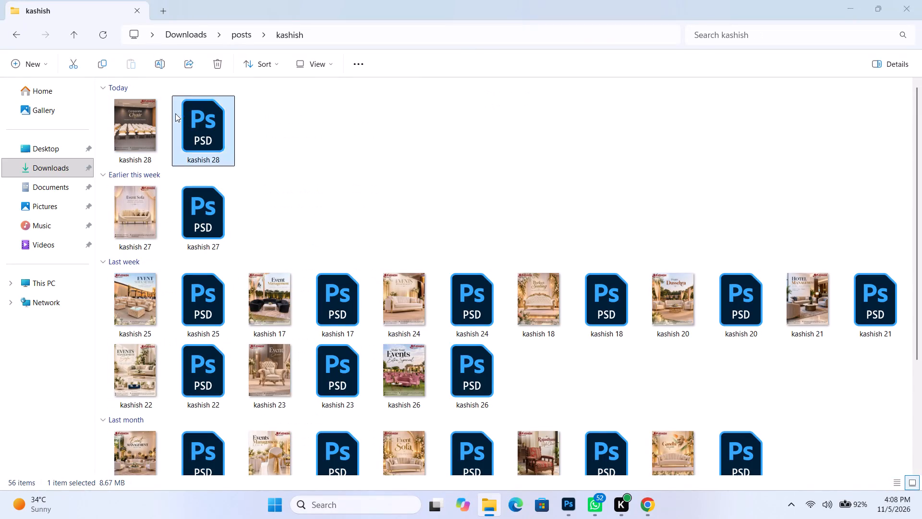
{"action": "double_click", "coordinate": [141, 46]}
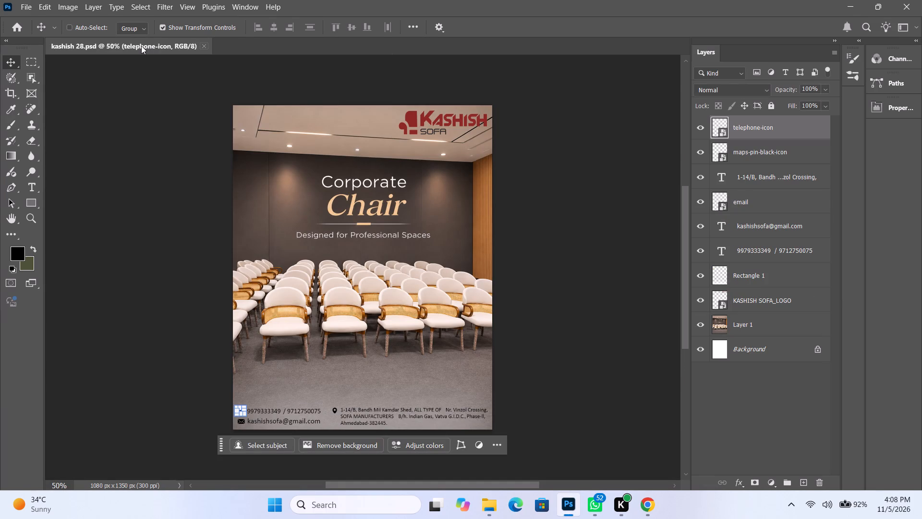
Create a new 1080 x 1350 px, 300 ppi document with a white background and paste the copied Happy Dhanteras sofa image into it.
{"action": "key", "text": "ctrl+n"}
{"action": "left_click", "coordinate": [279, 131]}
{"action": "left_click", "coordinate": [667, 412]}
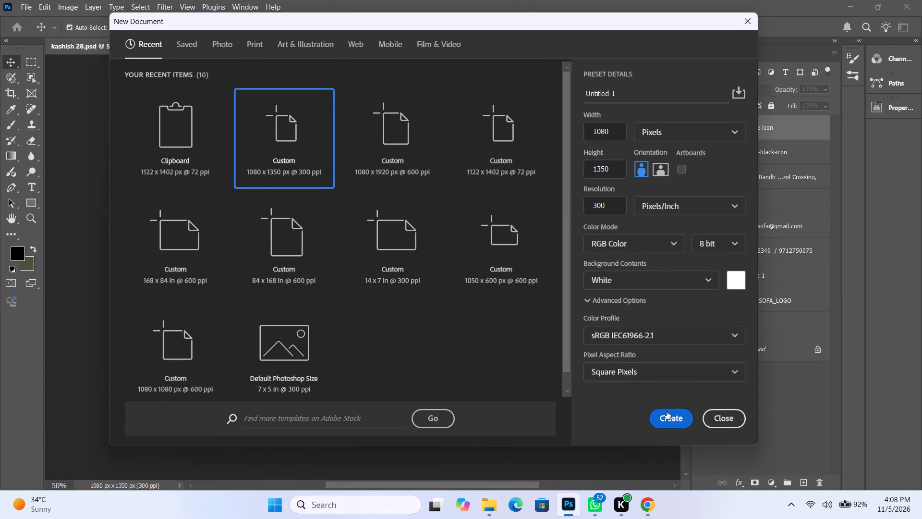
{"action": "key", "text": "ctrl+v"}
{"action": "key", "text": "ctrl+0"}
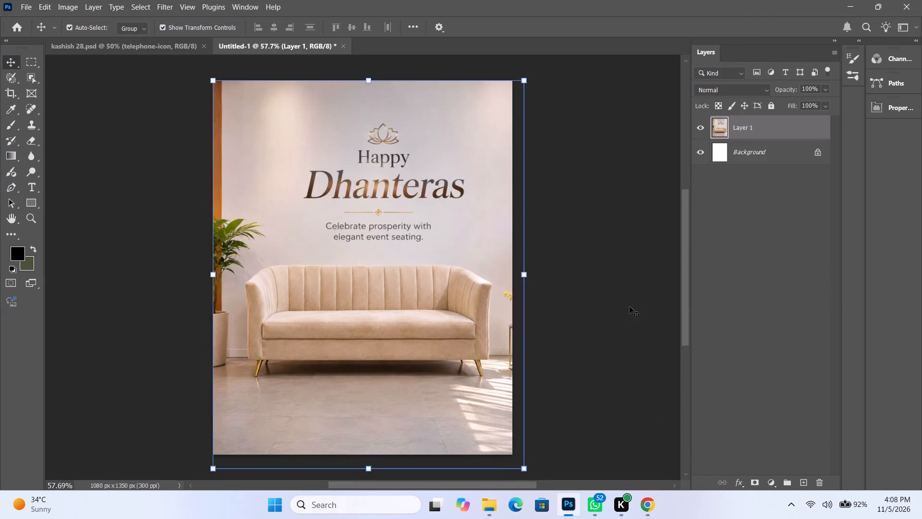
{"action": "left_click", "coordinate": [630, 307]}
Copy all layers from KASHISH SOFA_LOGO up to telephone-icon from kashish 28 into the new poster and nudge them slightly down.
{"action": "left_click", "coordinate": [161, 44]}
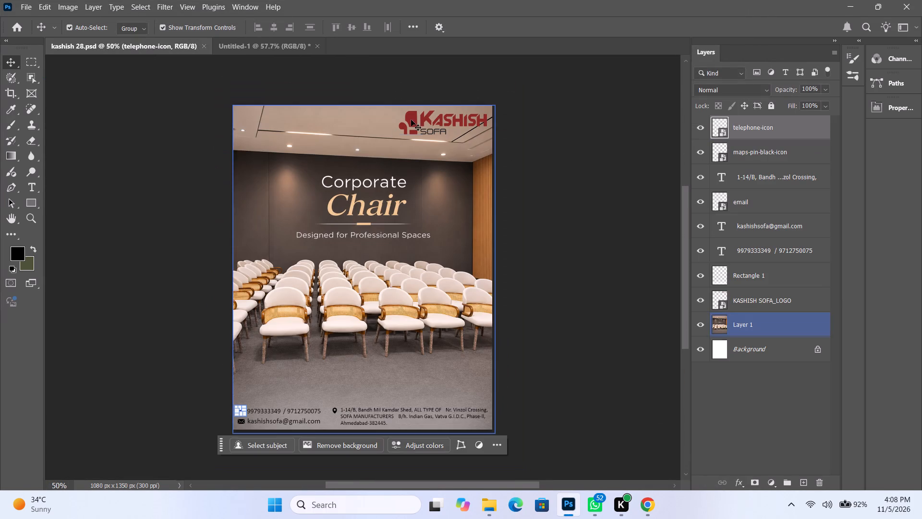
{"action": "left_click", "coordinate": [436, 118]}
{"action": "left_click", "coordinate": [458, 117]}
{"action": "left_click", "coordinate": [458, 119]}
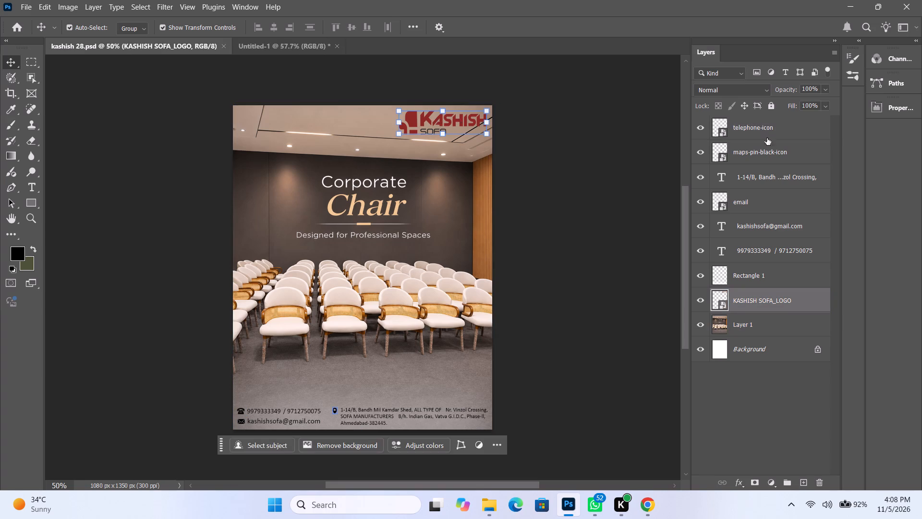
{"action": "left_click", "coordinate": [769, 127], "text": "shift"}
{"action": "key", "text": "ctrl+c"}
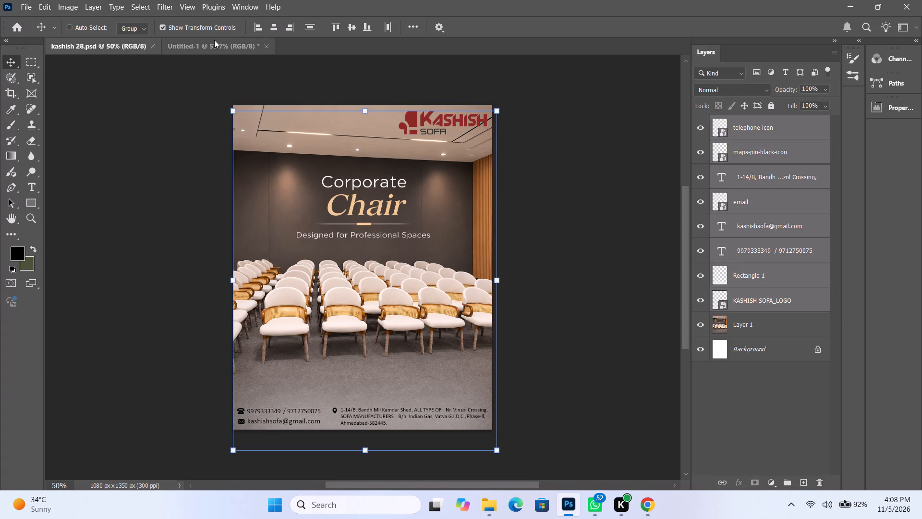
{"action": "left_click", "coordinate": [214, 40], "text": "ctrl"}
{"action": "key", "text": "ctrl+v"}
{"action": "key", "text": "shift+Down"}
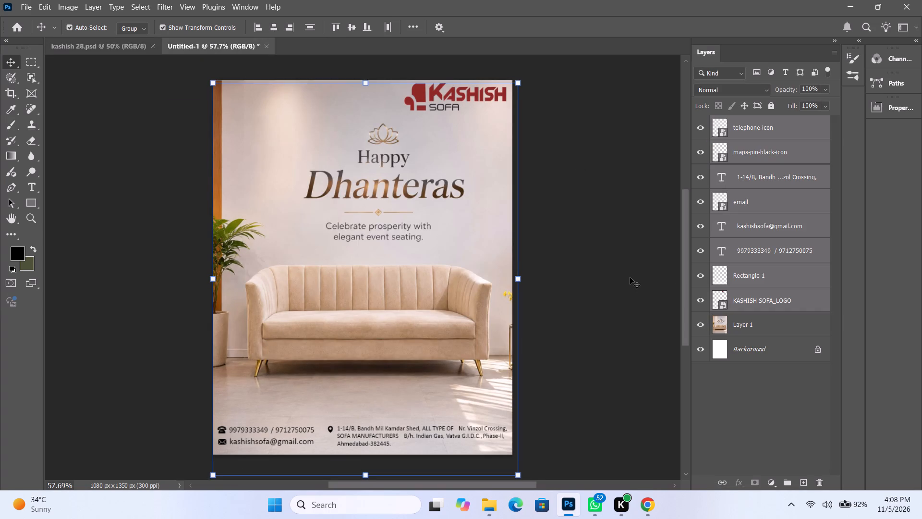
{"action": "key", "text": "shift+Down"}
{"action": "left_click", "coordinate": [630, 277]}
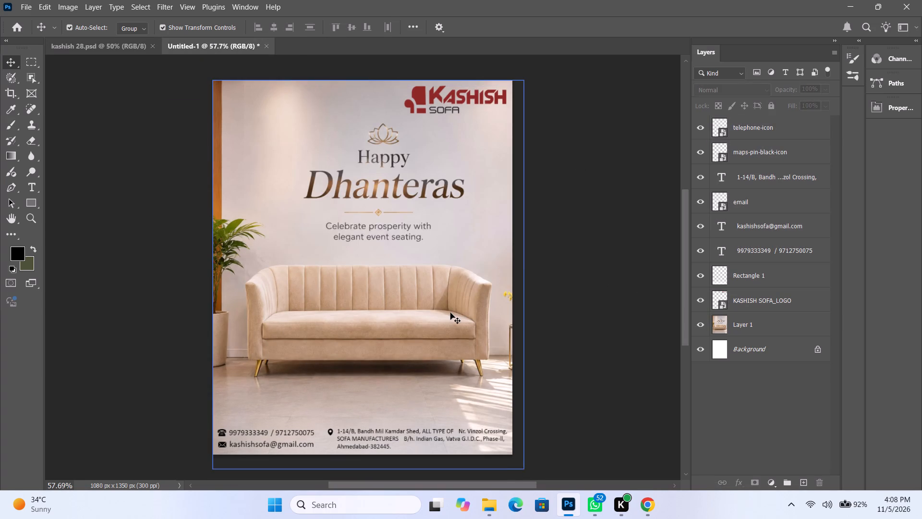
Scale down the Happy Dhanteras sofa image on Layer 1 so it fits within the poster canvas.
{"action": "left_click", "coordinate": [450, 313]}
{"action": "key", "text": "ctrl+t"}
{"action": "left_click_drag", "start_coordinate": [528, 467], "coordinate": [530, 444]}
{"action": "left_click", "coordinate": [594, 34]}
{"action": "left_click", "coordinate": [618, 185]}
{"action": "key", "text": "ctrl+0"}
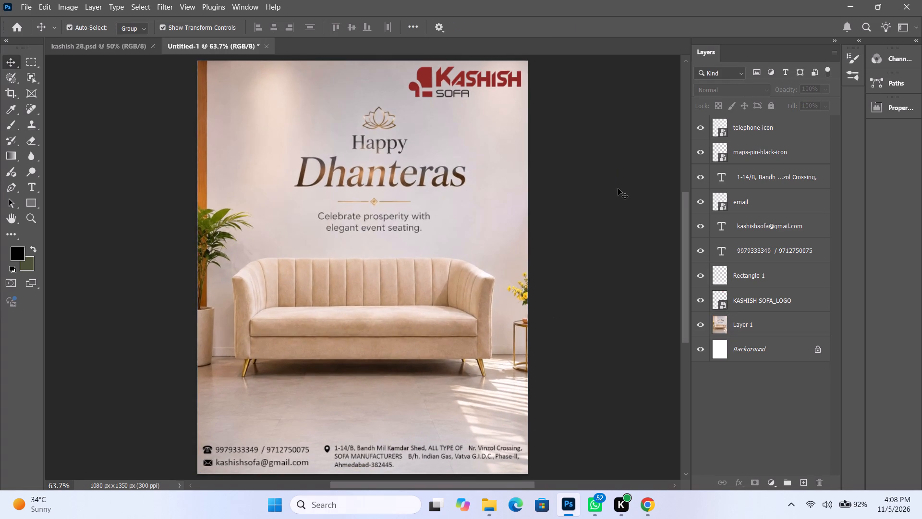
Save the poster as a Photoshop file named kashish 29 in the Downloads > posts > kashish folder.
{"action": "key", "text": "ctrl+s"}
{"action": "left_click", "coordinate": [54, 156]}
{"action": "left_click", "coordinate": [149, 118]}
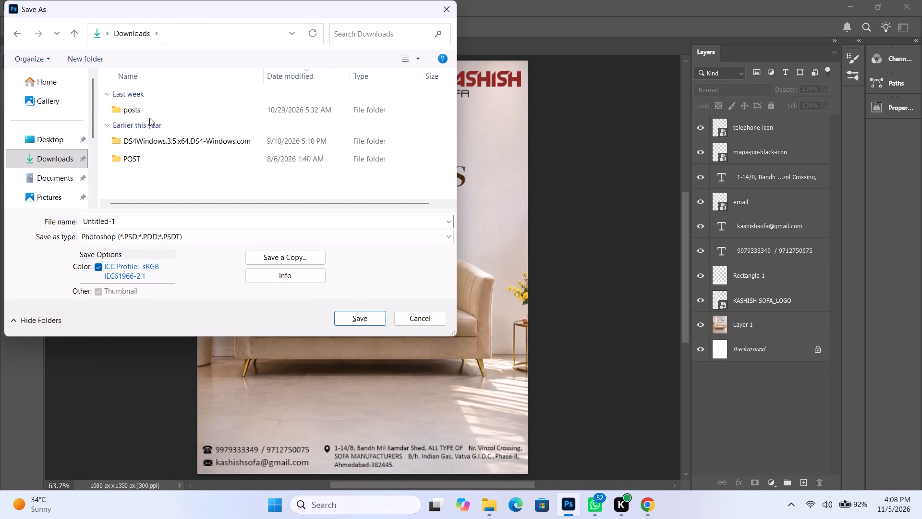
{"action": "double_click", "coordinate": [154, 111]}
{"action": "key", "text": "k"}
{"action": "key", "text": "Return"}
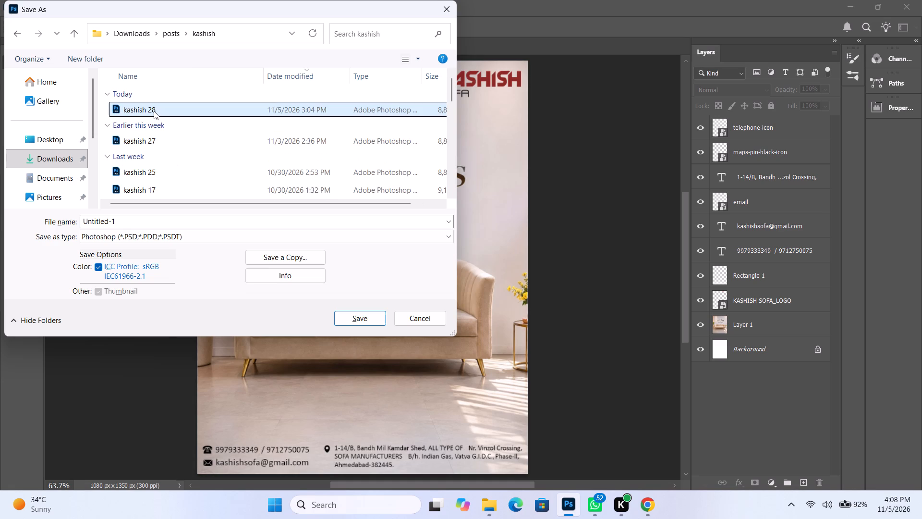
{"action": "left_click", "coordinate": [154, 111]}
{"action": "triple_click", "coordinate": [149, 219]}
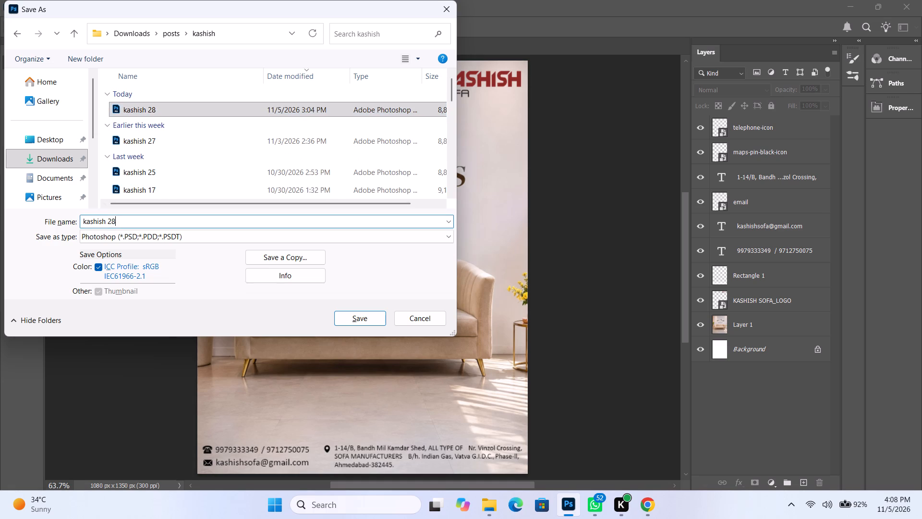
{"action": "key", "text": "BackSpace"}
{"action": "key", "text": "9"}
{"action": "key", "text": "Return"}
{"action": "key", "text": "Return"}
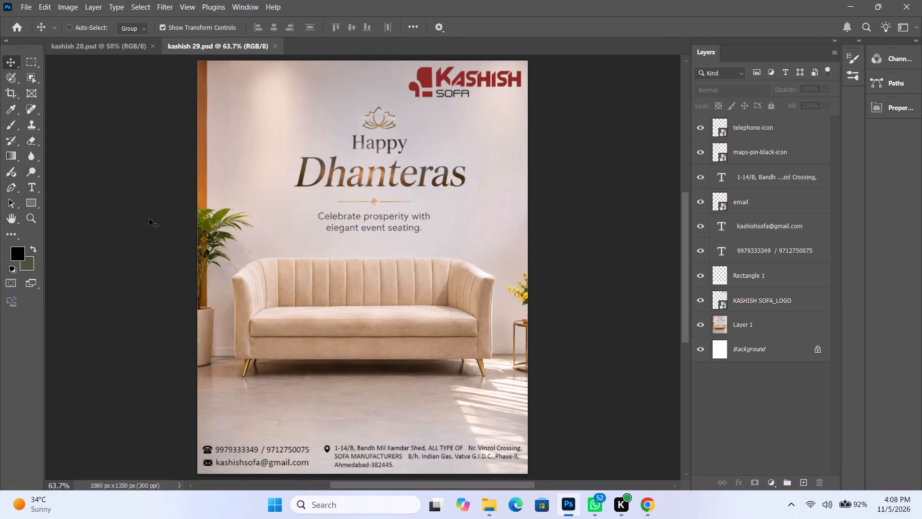
Save a JPEG copy of the poster named kashish 29 in the kashish folder.
{"action": "key", "text": "ctrl+alt+s"}
{"action": "double_click", "coordinate": [170, 200]}
{"action": "key", "text": "BackSpace"}
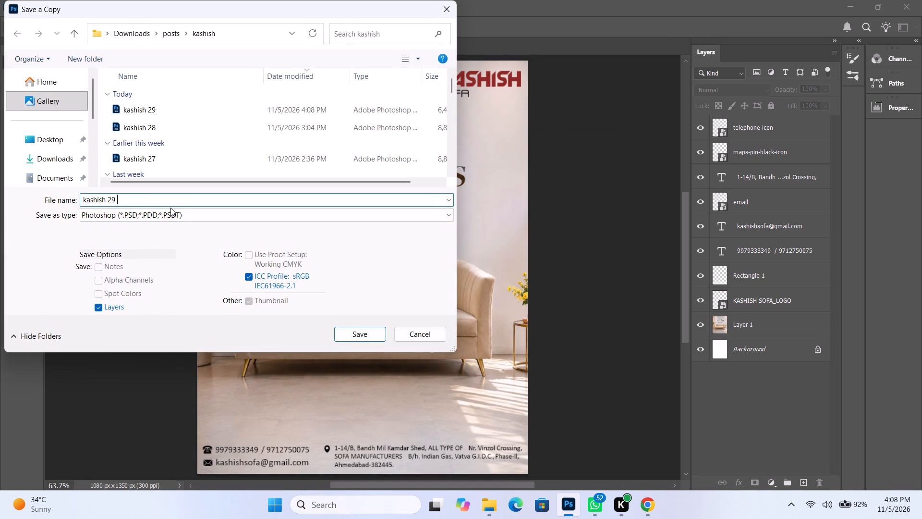
{"action": "left_click", "coordinate": [170, 208]}
{"action": "left_click", "coordinate": [182, 212]}
{"action": "left_click", "coordinate": [167, 322]}
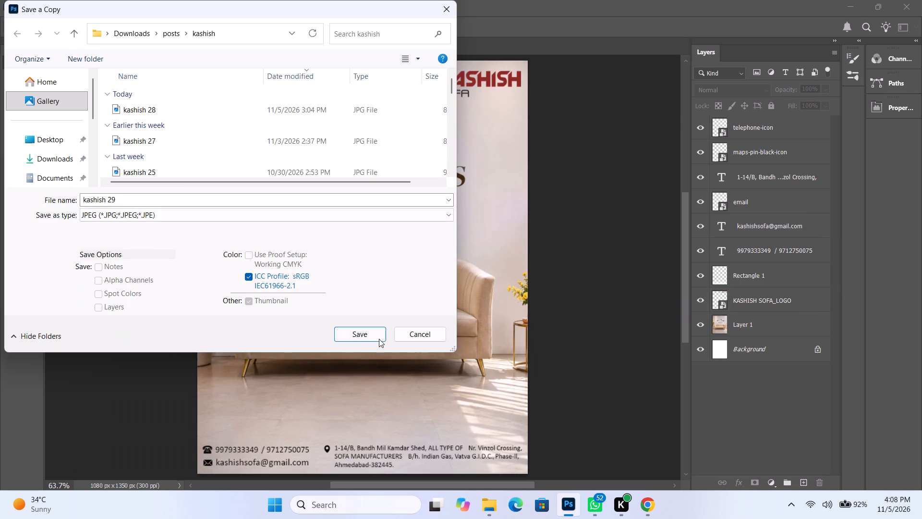
{"action": "left_click", "coordinate": [368, 332]}
{"action": "left_click", "coordinate": [534, 107]}
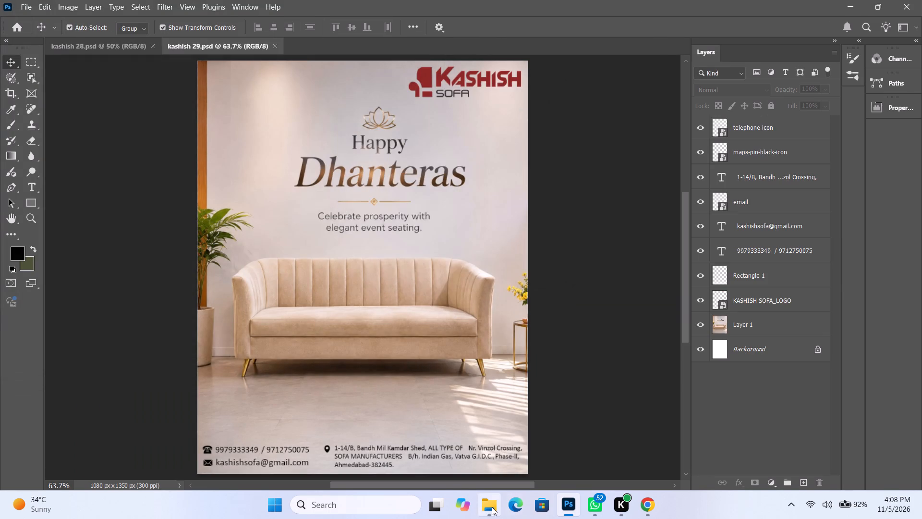
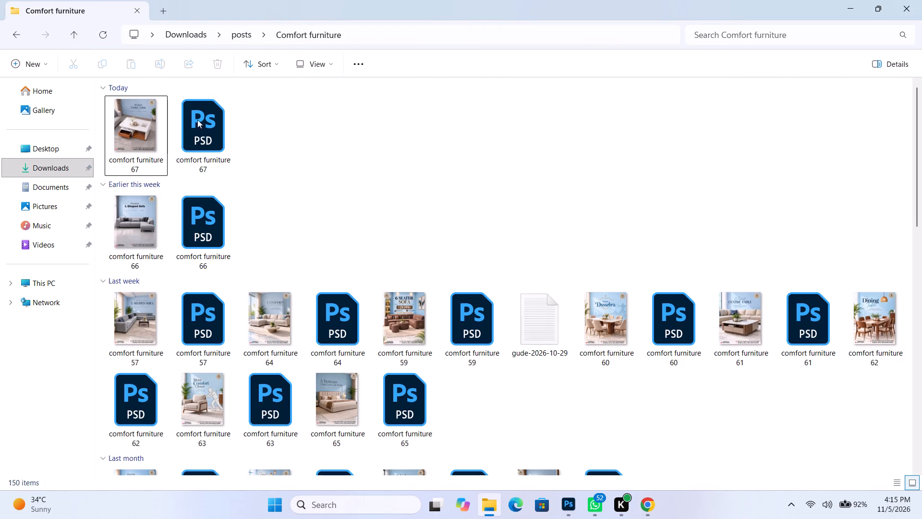
{"action": "double_click", "coordinate": [228, 117]}
Close the open ASHAPURI FOAM documents.
{"action": "left_click", "coordinate": [310, 45]}
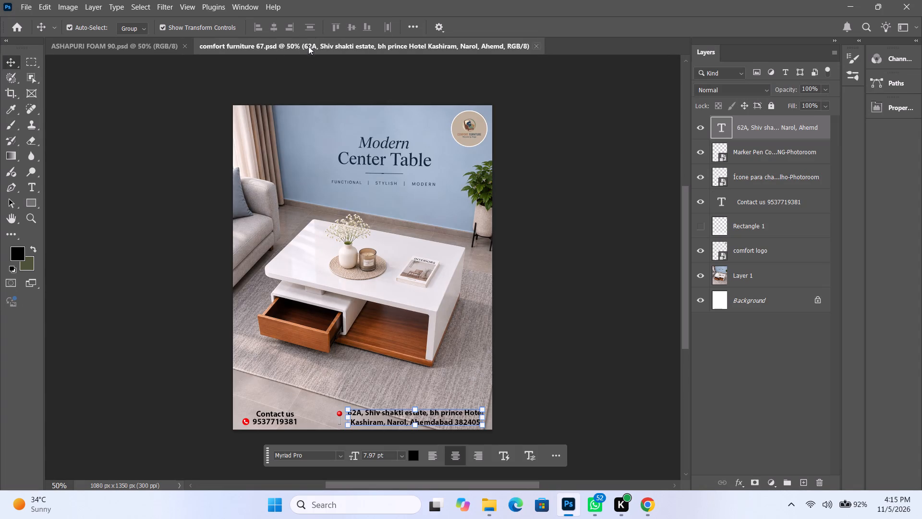
{"action": "left_click", "coordinate": [185, 44]}
Create a new 1080 x 1350 px document at 300 ppi from the recent custom preset.
{"action": "key", "text": "ctrl+n"}
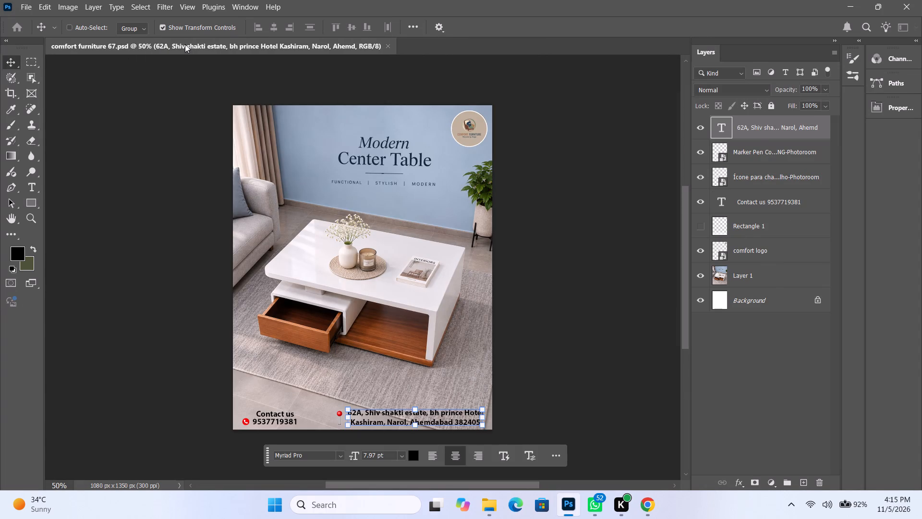
{"action": "left_click", "coordinate": [399, 142]}
{"action": "left_click", "coordinate": [221, 123]}
{"action": "left_click", "coordinate": [296, 122]}
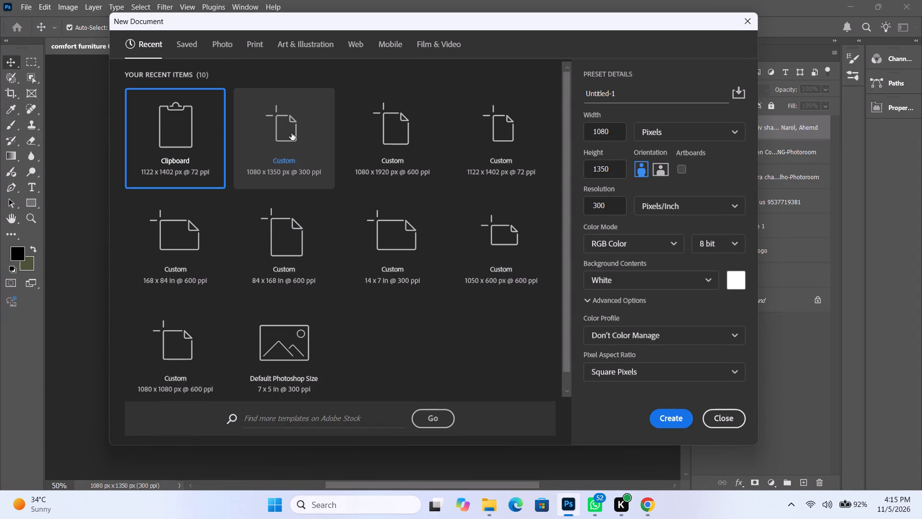
{"action": "left_click", "coordinate": [673, 423]}
Paste the light blue sofa poster into the new document and scale it down to fit the canvas.
{"action": "key", "text": "ctrl+v"}
{"action": "key", "text": "space"}
{"action": "left_click_drag", "start_coordinate": [582, 355], "coordinate": [574, 297]}
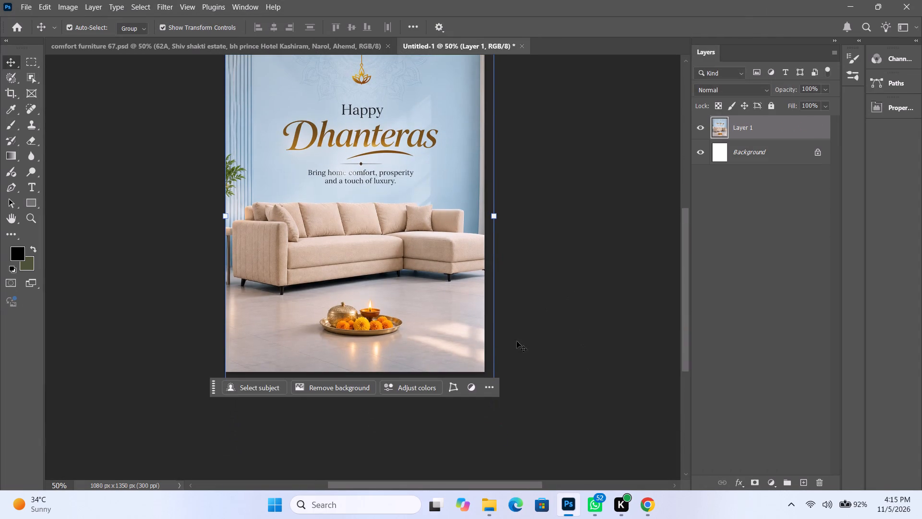
{"action": "left_click", "coordinate": [599, 353]}
{"action": "left_click", "coordinate": [434, 284]}
{"action": "key", "text": "ctrl+t"}
{"action": "left_click_drag", "start_coordinate": [498, 383], "coordinate": [491, 370]}
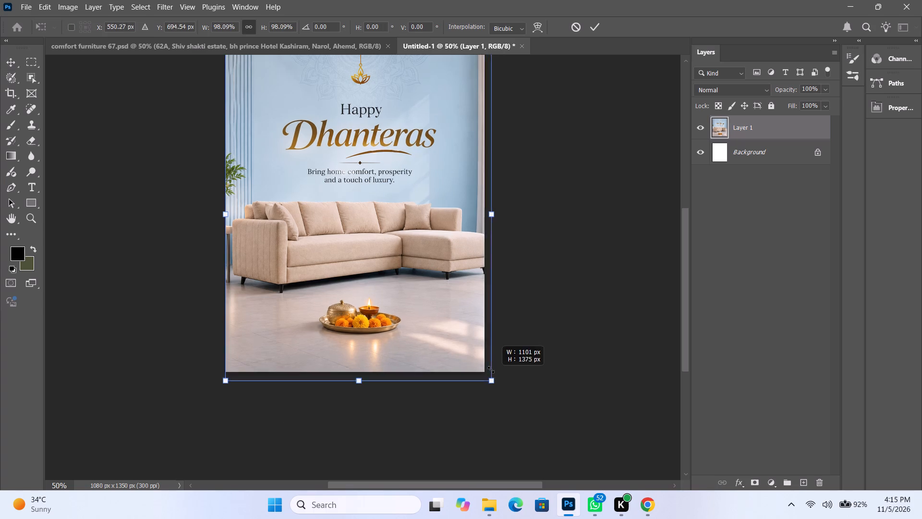
{"action": "left_click_drag", "start_coordinate": [491, 370], "coordinate": [490, 369]}
{"action": "left_click", "coordinate": [594, 34]}
{"action": "left_click", "coordinate": [604, 116]}
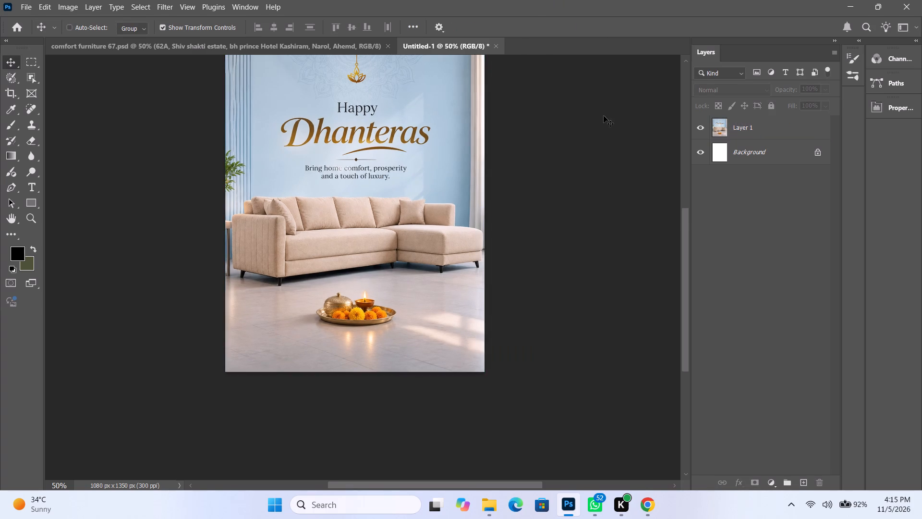
{"action": "key", "text": "ctrl+0"}
Copy the comfort logo, contact, address and icon layers from comfort furniture 67 into the new sofa poster.
{"action": "left_click", "coordinate": [274, 50]}
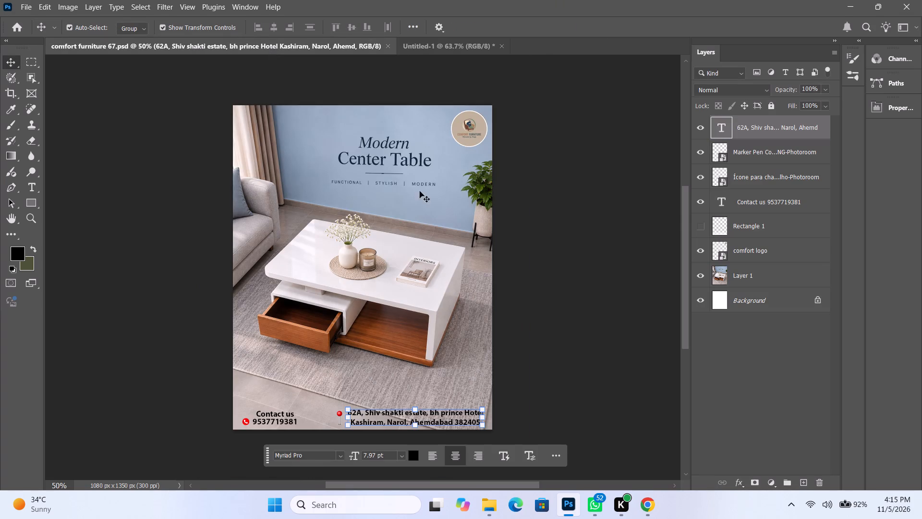
{"action": "left_click", "coordinate": [480, 125]}
{"action": "left_click", "coordinate": [802, 124], "text": "shift"}
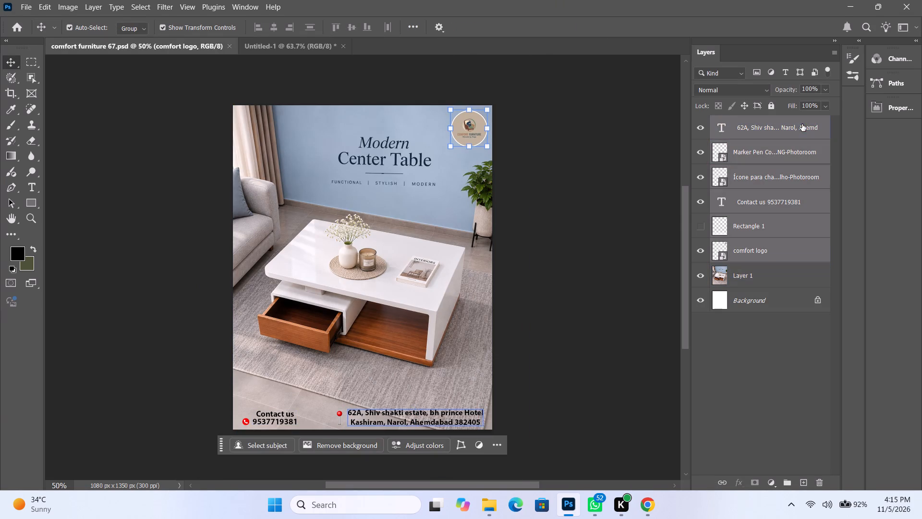
{"action": "key", "text": "ctrl+c"}
{"action": "left_click", "coordinate": [258, 50], "text": "ctrl"}
{"action": "key", "text": "ctrl+v"}
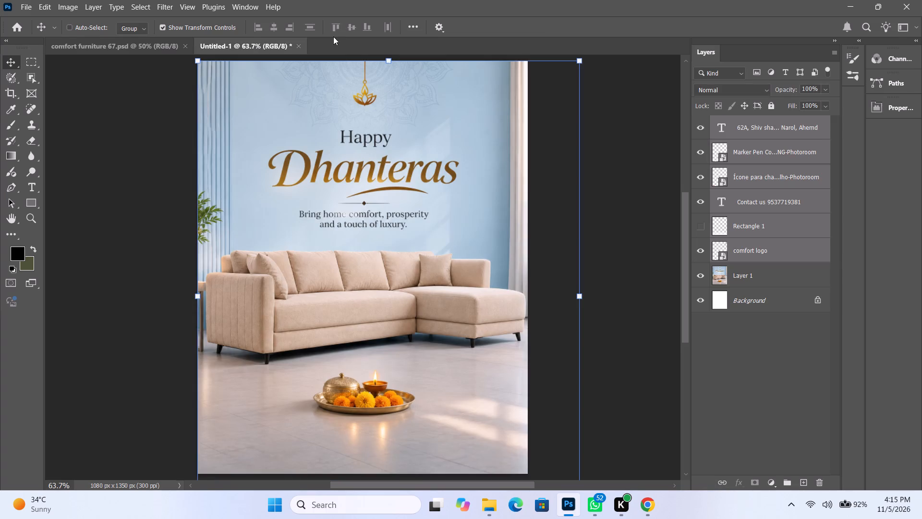
Shift the pasted logo and contact layers about 50 px left and 20 px down on the poster.
{"action": "key", "text": "shift+Left"}
{"action": "key", "text": "shift+Left"}
{"action": "key", "text": "shift+Left"}
{"action": "key", "text": "shift+Left"}
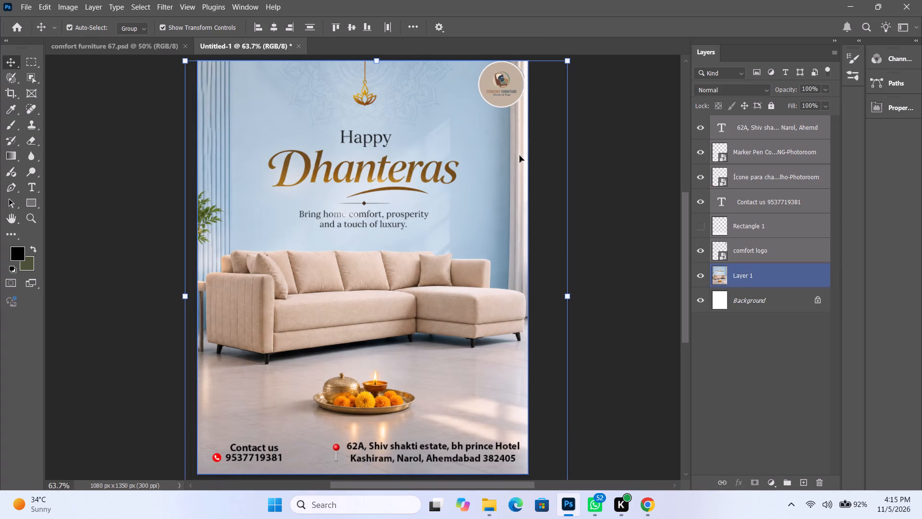
{"action": "key", "text": "shift+Left"}
{"action": "key", "text": "shift+Down"}
{"action": "key", "text": "shift+Down"}
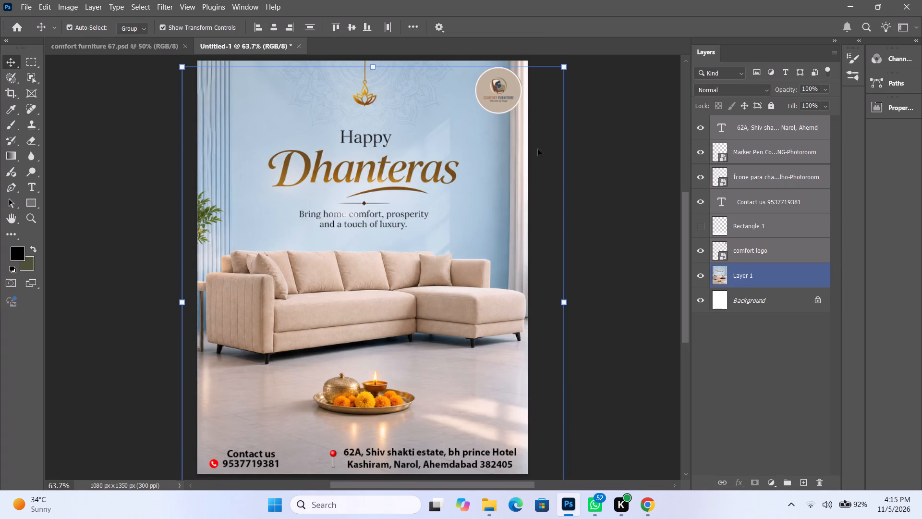
{"action": "left_click", "coordinate": [628, 184]}
{"action": "key", "text": "ctrl+0"}
Save the sofa poster as the Photoshop file comfort furniture 68 in the Downloads > posts > Comfort furniture folder.
{"action": "key", "text": "ctrl+s"}
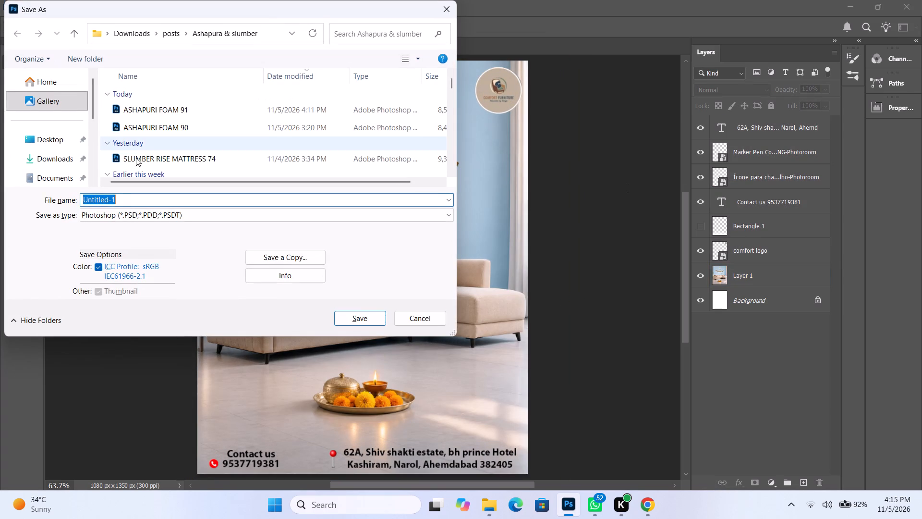
{"action": "left_click", "coordinate": [7, 165]}
{"action": "left_click", "coordinate": [61, 152]}
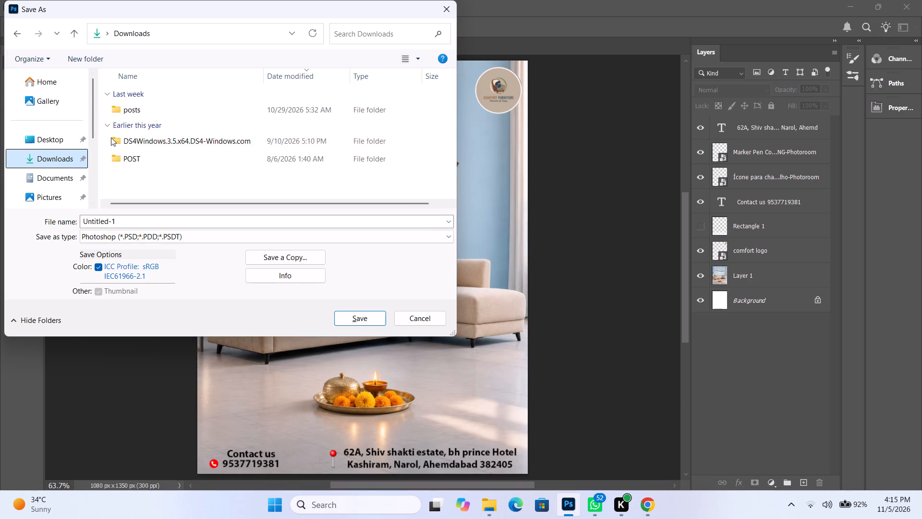
{"action": "double_click", "coordinate": [151, 112]}
{"action": "key", "text": "c"}
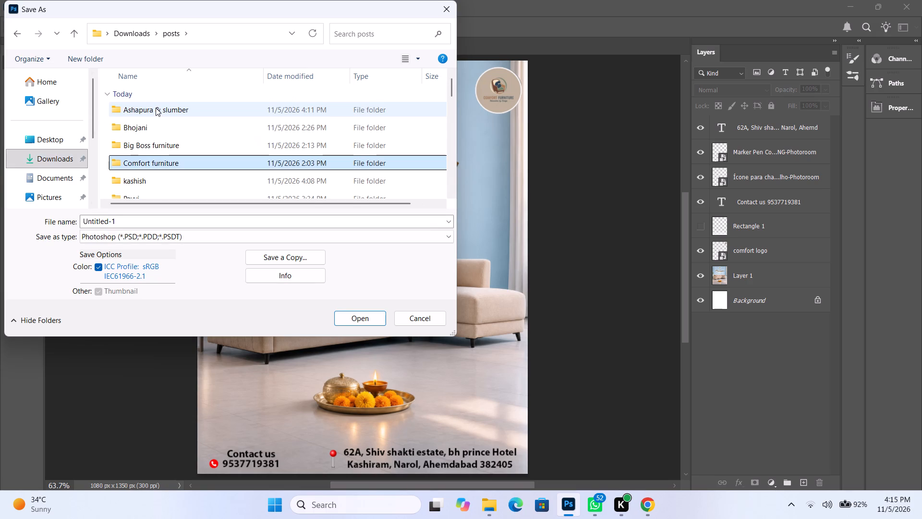
{"action": "key", "text": "Return"}
{"action": "left_click", "coordinate": [156, 108]}
{"action": "triple_click", "coordinate": [175, 218]}
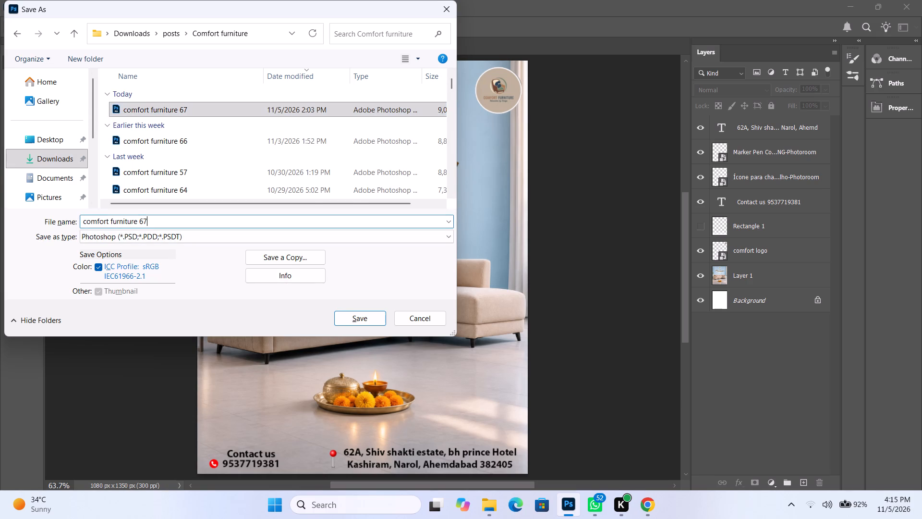
{"action": "key", "text": "BackSpace"}
{"action": "key", "text": "8"}
{"action": "key", "text": "Return"}
{"action": "key", "text": "Return"}
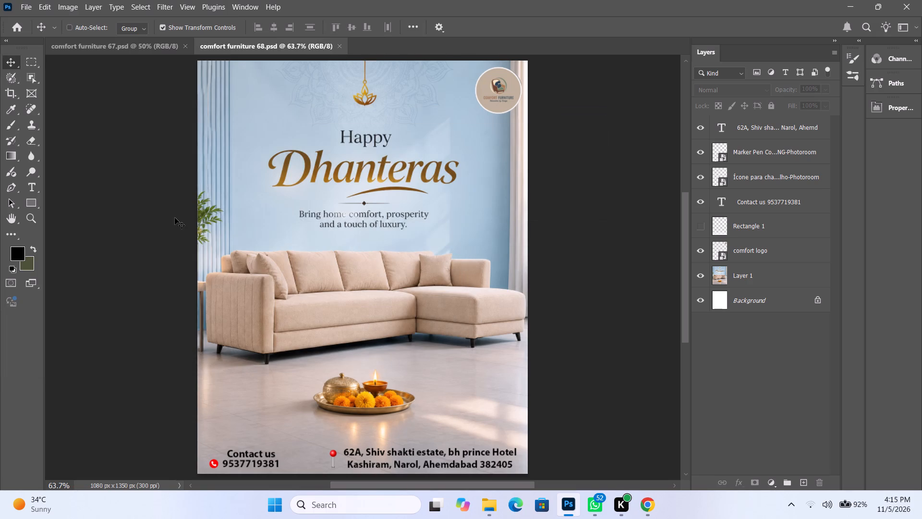
Save a JPEG copy of the sofa poster named comfort furniture 68 in the Comfort furniture folder.
{"action": "key", "text": "ctrl+alt+s"}
{"action": "double_click", "coordinate": [179, 202]}
{"action": "key", "text": "BackSpace"}
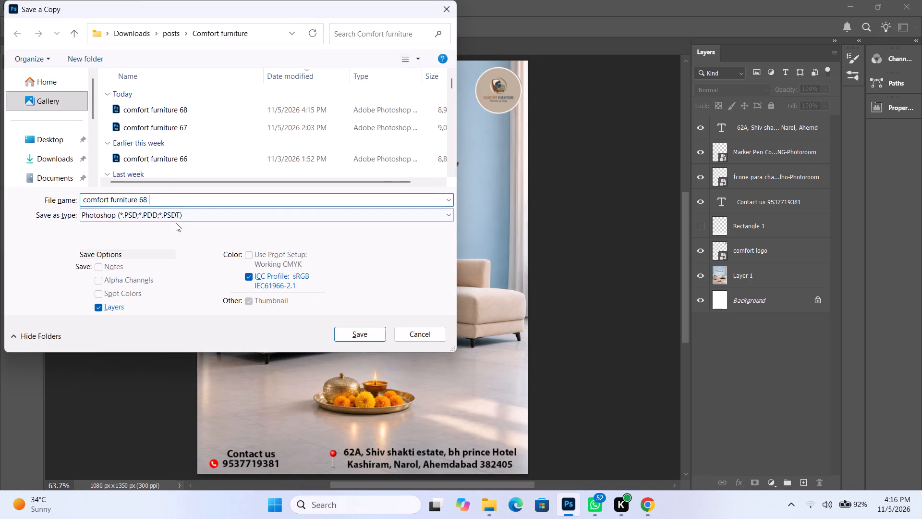
{"action": "left_click", "coordinate": [176, 223]}
{"action": "left_click", "coordinate": [182, 213]}
{"action": "left_click", "coordinate": [192, 326]}
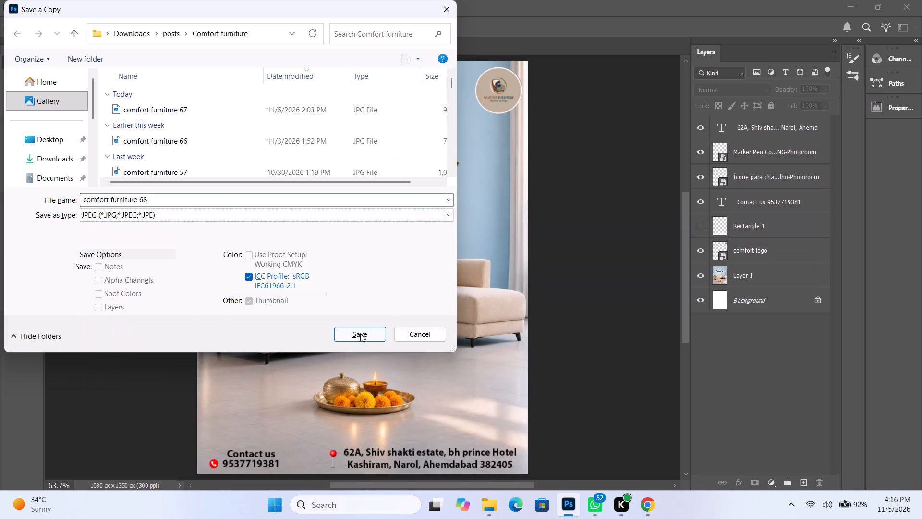
{"action": "left_click", "coordinate": [360, 334]}
{"action": "left_click", "coordinate": [526, 117]}
Copy the comfort furniture 68 JPEG from the Comfort furniture folder in File Explorer and switch to Chrome.
{"action": "left_click", "coordinate": [498, 518]}
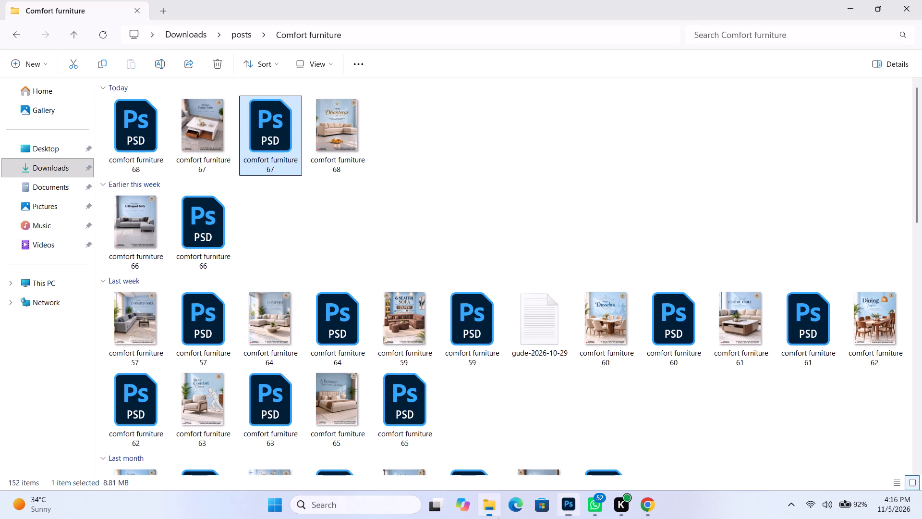
{"action": "left_click", "coordinate": [344, 130]}
{"action": "key", "text": "ctrl+c"}
{"action": "left_click", "coordinate": [643, 518]}
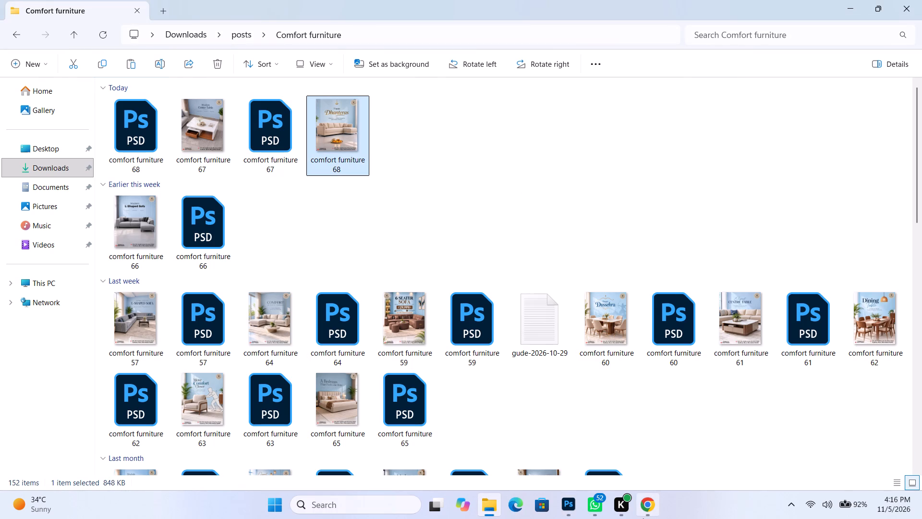
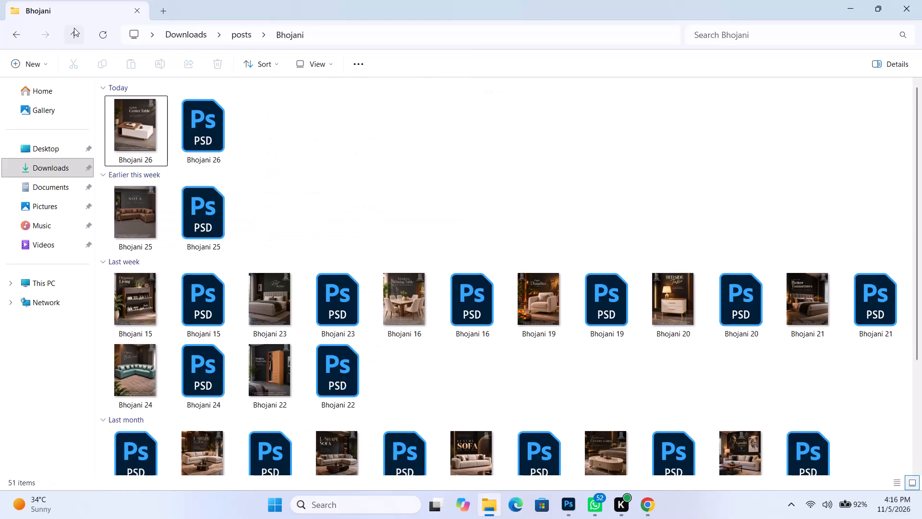
Open the Photoshop file Big Boss furniture 71 from the Downloads > posts > Big Boss furniture folder.
{"action": "key", "text": "BackSpace"}
{"action": "key", "text": "b"}
{"action": "key", "text": "Return"}
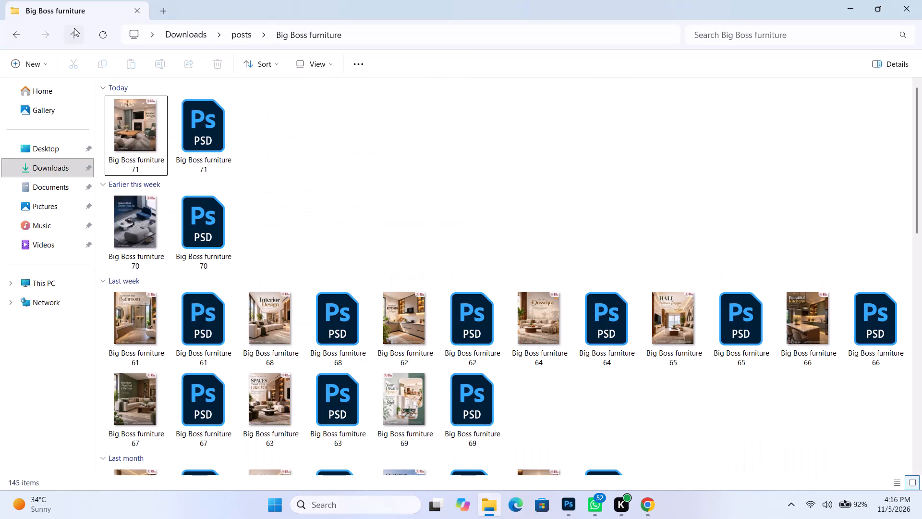
{"action": "double_click", "coordinate": [202, 129]}
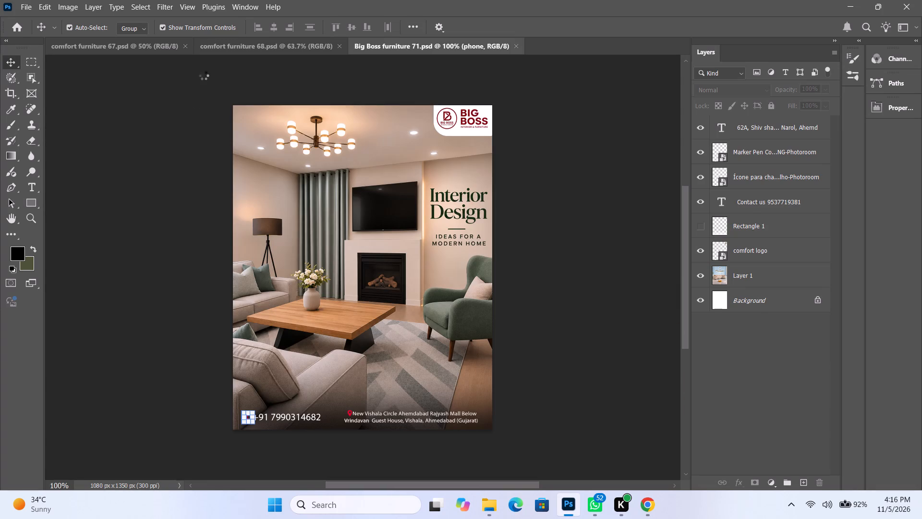
Close the comfort furniture 67 and comfort furniture 68 documents.
{"action": "double_click", "coordinate": [185, 49]}
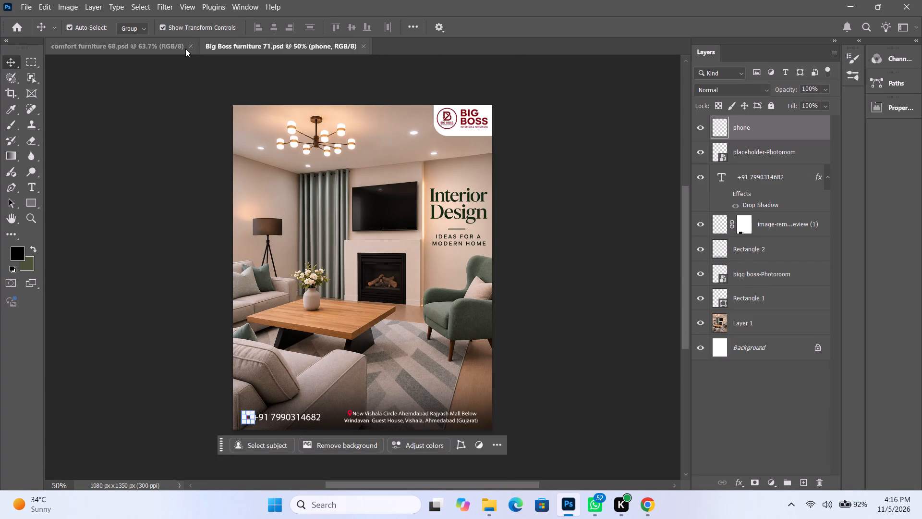
{"action": "left_click", "coordinate": [187, 48]}
Create a new 1080 x 1350 px, 300 ppi document and paste the copied Happy Dhanteras sofa image into it.
{"action": "key", "text": "ctrl+n"}
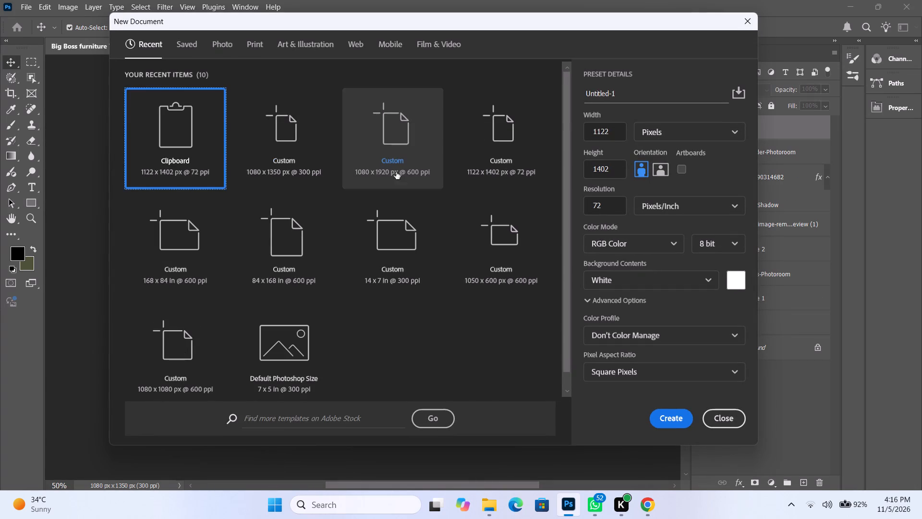
{"action": "left_click", "coordinate": [294, 152]}
{"action": "key", "text": "Return"}
{"action": "key", "text": "ctrl+v"}
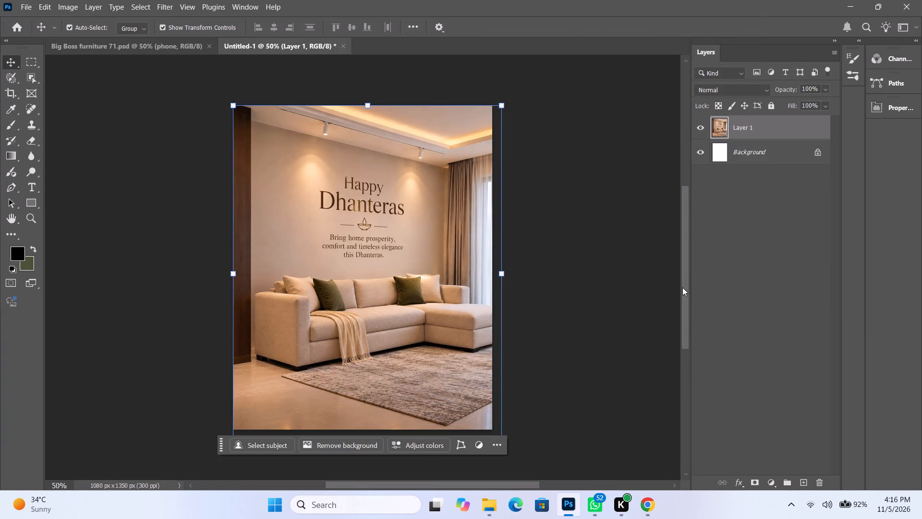
Scale the pasted sofa image down to about 96.75% so it fits the canvas.
{"action": "left_click", "coordinate": [682, 287]}
{"action": "left_click", "coordinate": [415, 262]}
{"action": "key", "text": "ctrl+t"}
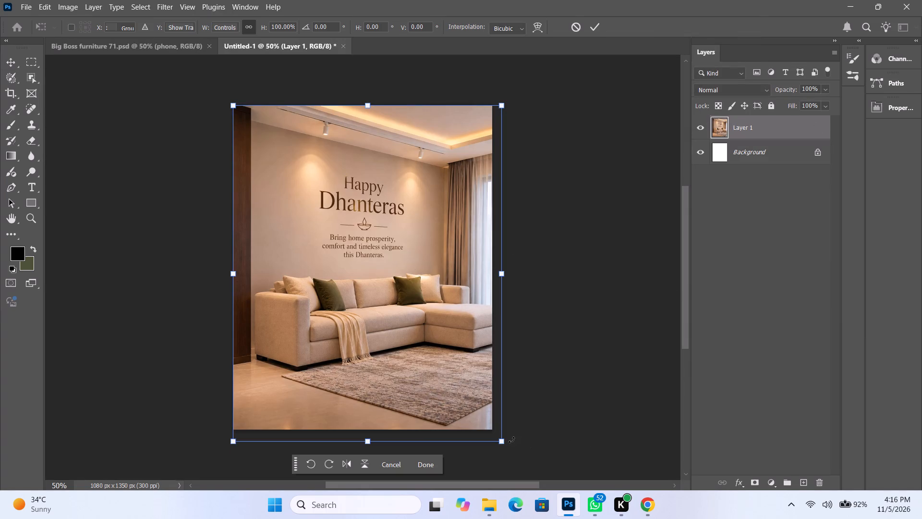
{"action": "left_click_drag", "start_coordinate": [507, 441], "coordinate": [498, 430]}
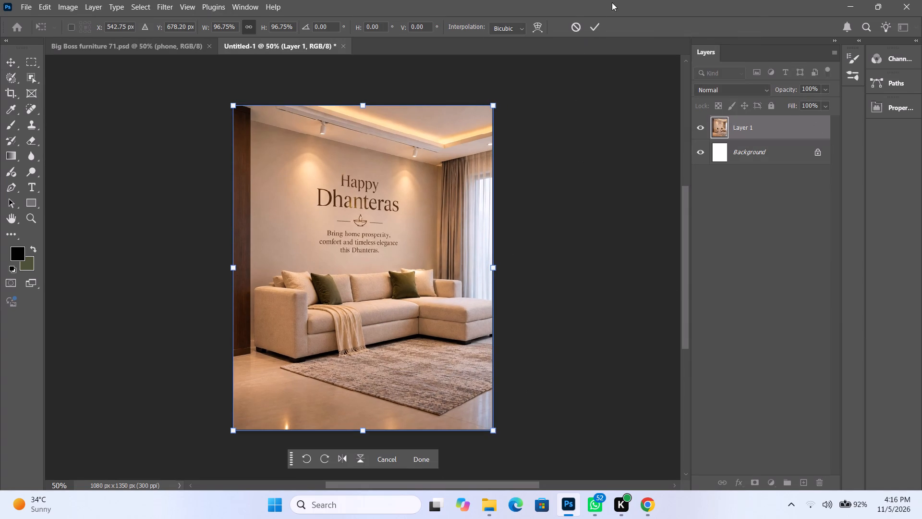
{"action": "left_click", "coordinate": [596, 32]}
{"action": "left_click", "coordinate": [598, 152]}
{"action": "key", "text": "ctrl+0"}
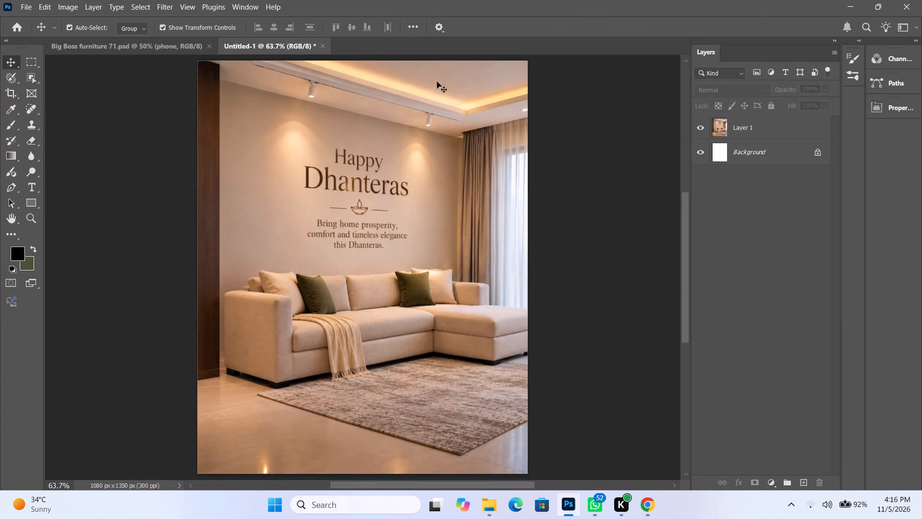
Copy the logo, contact and rectangle layers, from phone through Rectangle 1, from Big Boss furniture 71 into the new poster.
{"action": "left_click", "coordinate": [100, 53]}
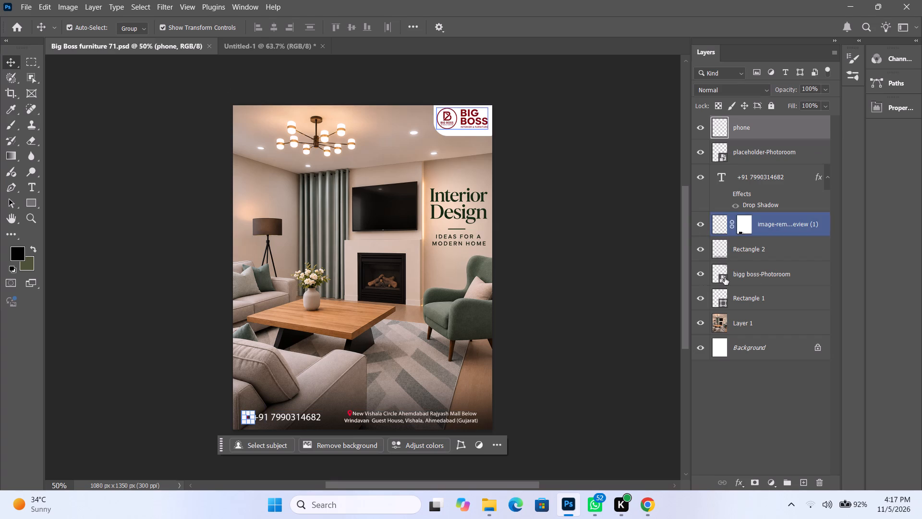
{"action": "left_click", "coordinate": [777, 291]}
{"action": "left_click", "coordinate": [783, 135], "text": "shift"}
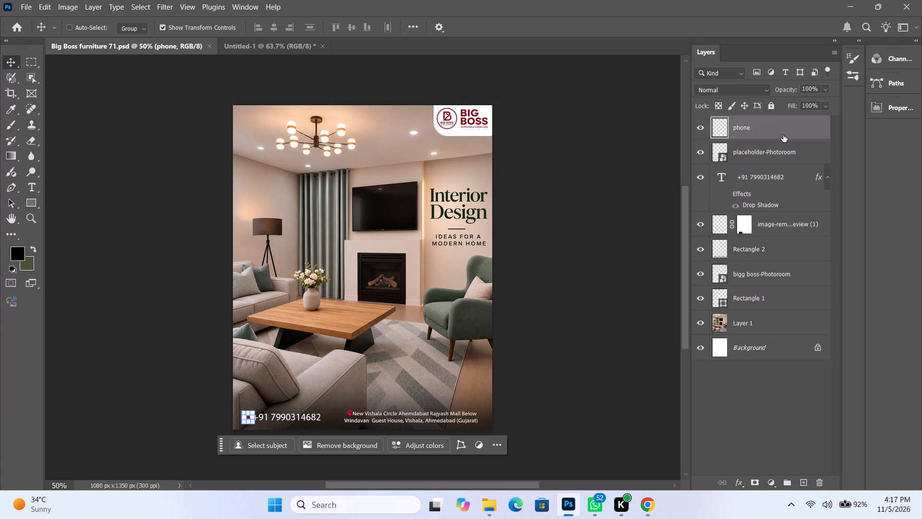
{"action": "left_click", "coordinate": [756, 300], "text": "shift"}
{"action": "key", "text": "ctrl+c"}
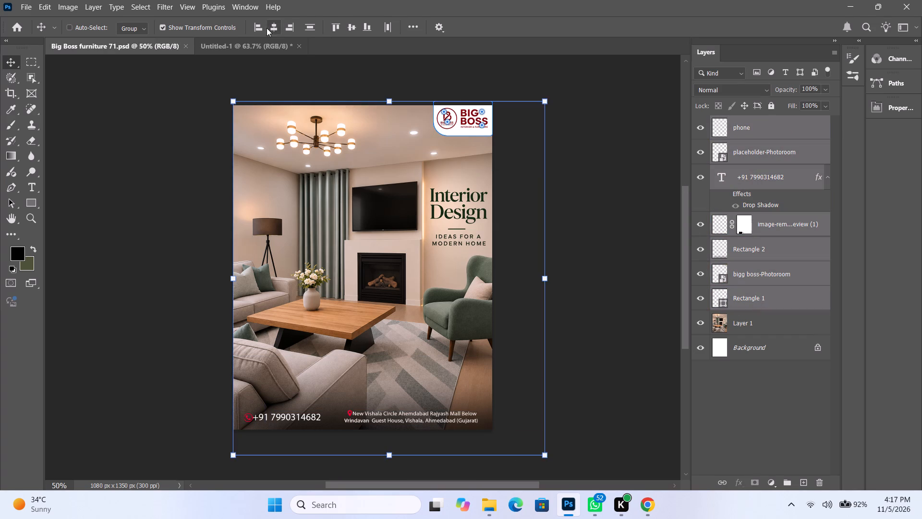
{"action": "left_click", "coordinate": [263, 43], "text": "ctrl"}
{"action": "key", "text": "ctrl+v"}
Shift the pasted logo and contact layers up about 20 px on the poster.
{"action": "key", "text": "shift+Up"}
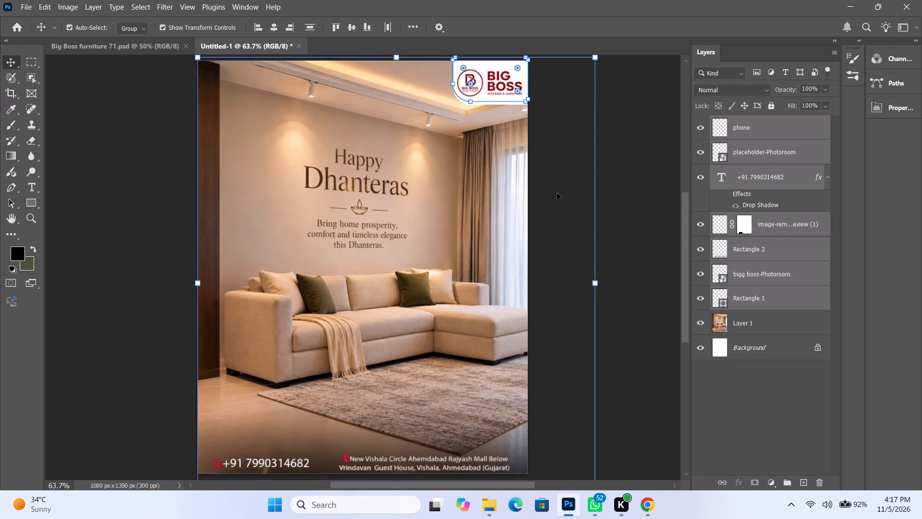
{"action": "key", "text": "shift+Up"}
{"action": "left_click", "coordinate": [649, 250]}
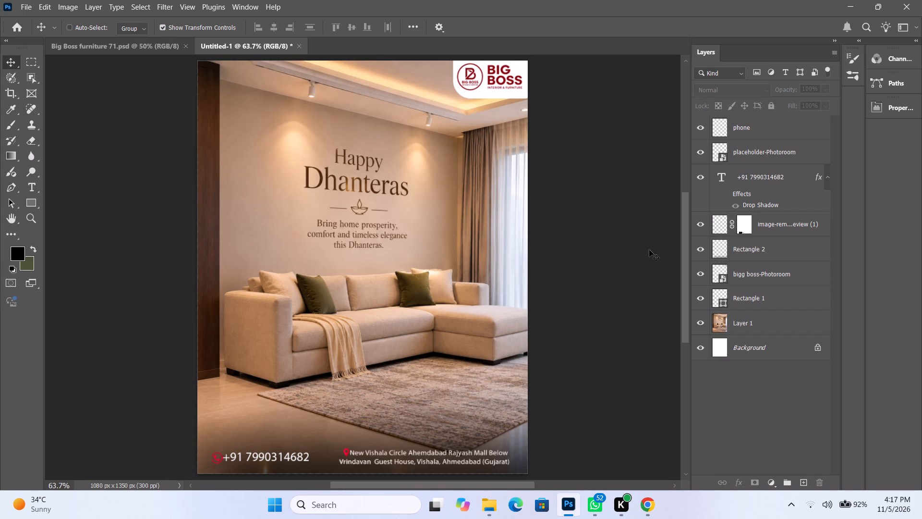
Save the poster as the Photoshop file Big Boss furniture 72 in the Downloads > posts > Big Boss furniture folder.
{"action": "key", "text": "ctrl+0"}
{"action": "key", "text": "ctrl+s"}
{"action": "left_click", "coordinate": [43, 158]}
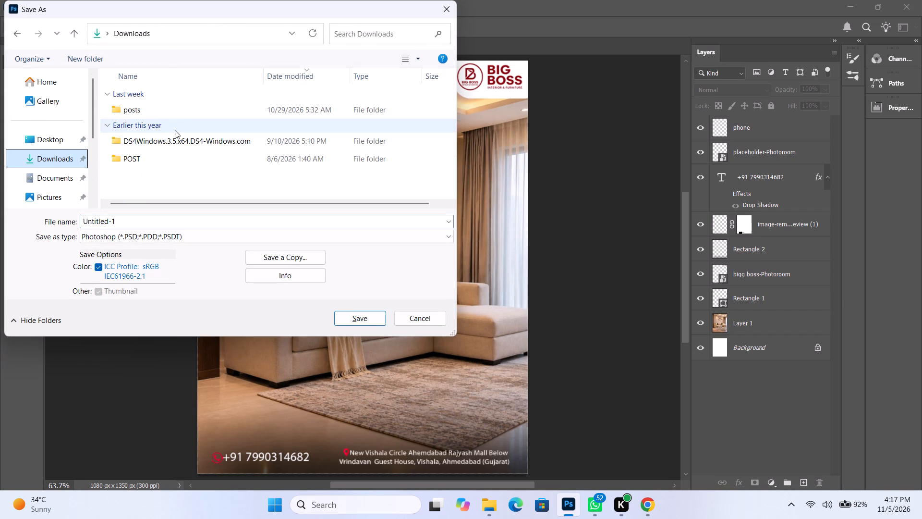
{"action": "double_click", "coordinate": [194, 102]}
{"action": "type", "text": "bb"}
{"action": "key", "text": "Return"}
{"action": "left_click", "coordinate": [194, 102]}
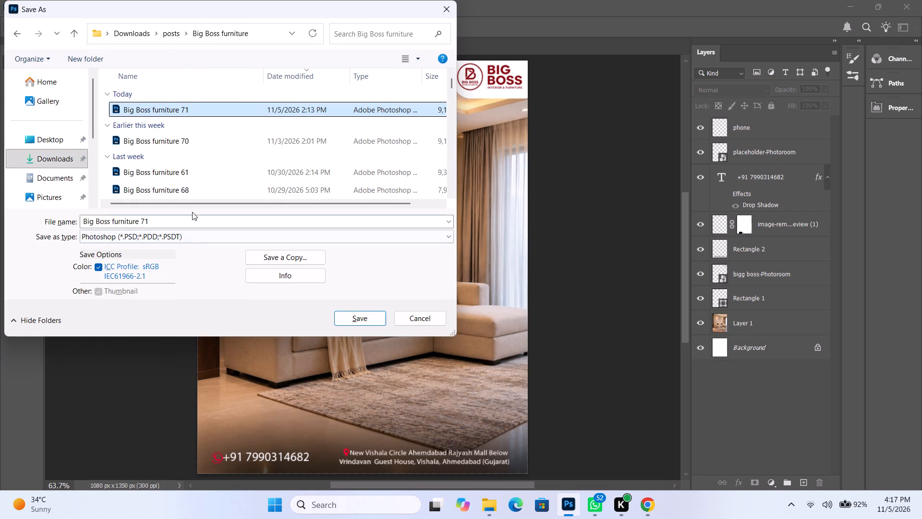
{"action": "triple_click", "coordinate": [194, 221]}
{"action": "key", "text": "BackSpace"}
{"action": "key", "text": "2"}
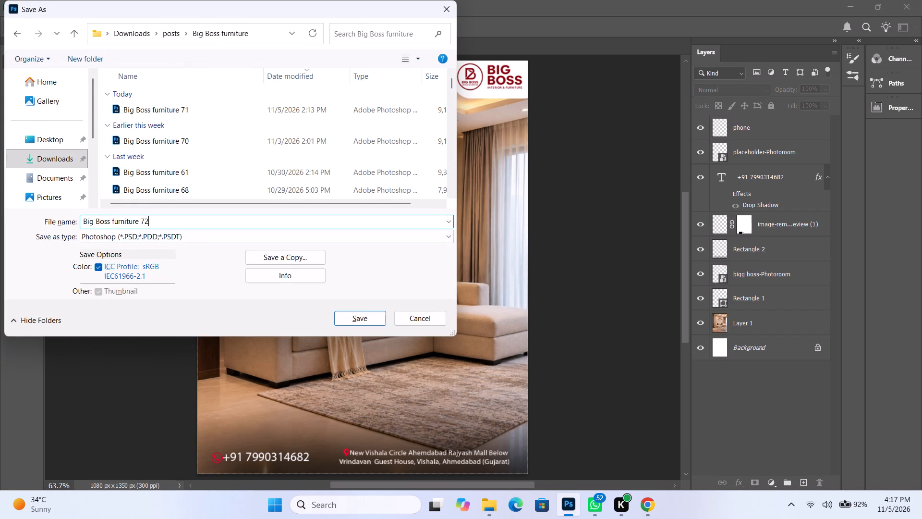
{"action": "key", "text": "Return"}
{"action": "key", "text": "Return"}
Save a maximum-quality JPEG copy of the poster named Big Boss furniture 72 in the Big Boss furniture folder.
{"action": "key", "text": "ctrl+alt+s"}
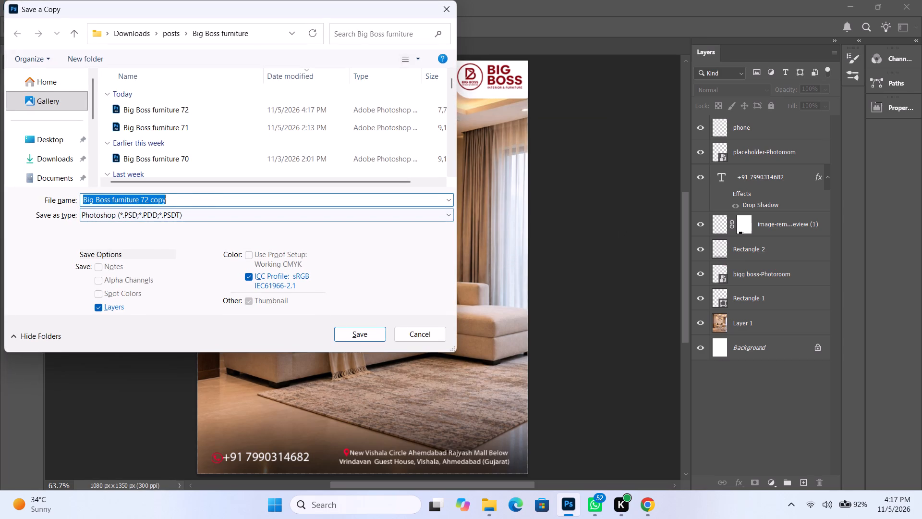
{"action": "double_click", "coordinate": [202, 196]}
{"action": "key", "text": "BackSpace"}
{"action": "left_click", "coordinate": [189, 219]}
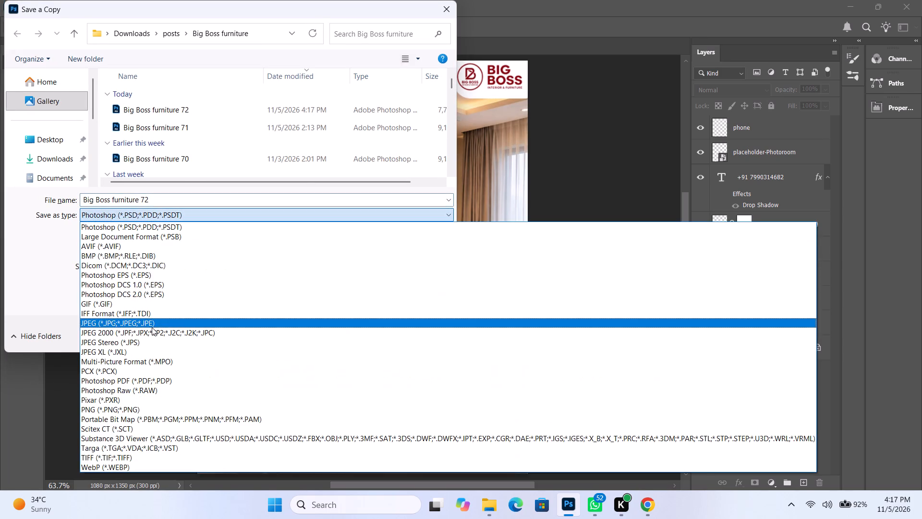
{"action": "left_click", "coordinate": [152, 327]}
{"action": "left_click", "coordinate": [358, 333]}
{"action": "left_click", "coordinate": [520, 117]}
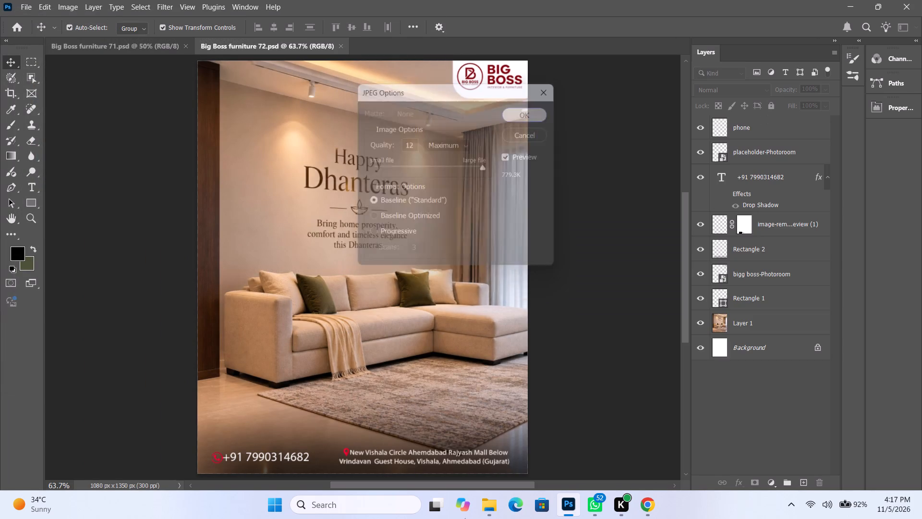
Switch to File Explorer and copy the Big Boss furniture 72 JPEG from the Big Boss furniture folder.
{"action": "left_click", "coordinate": [493, 512]}
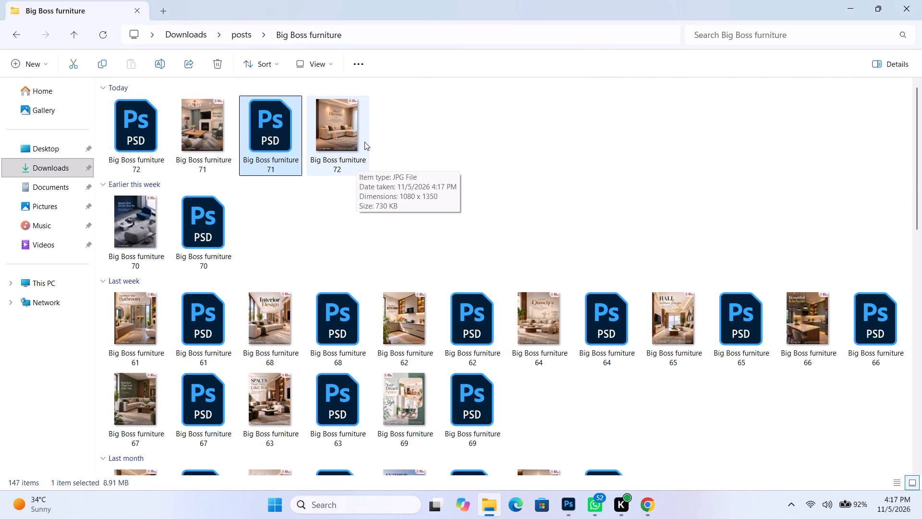
{"action": "left_click", "coordinate": [347, 154]}
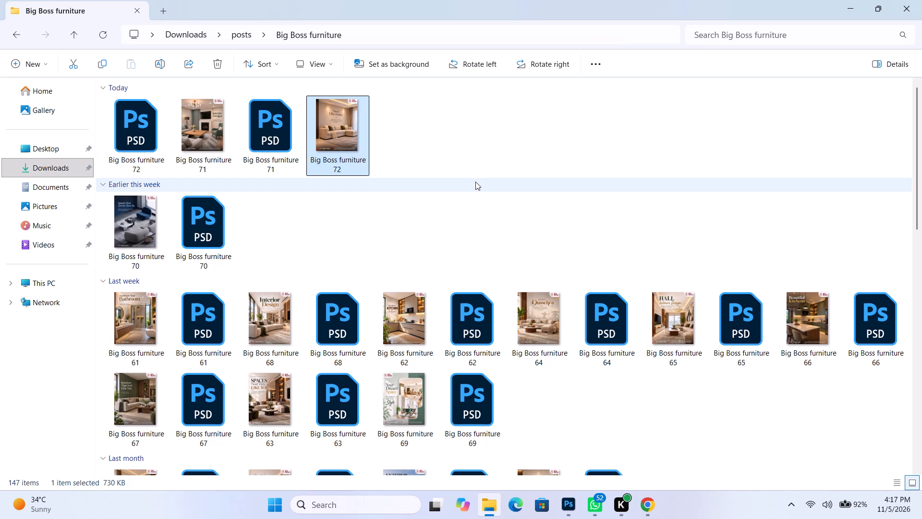
{"action": "key", "text": "ctrl+c"}
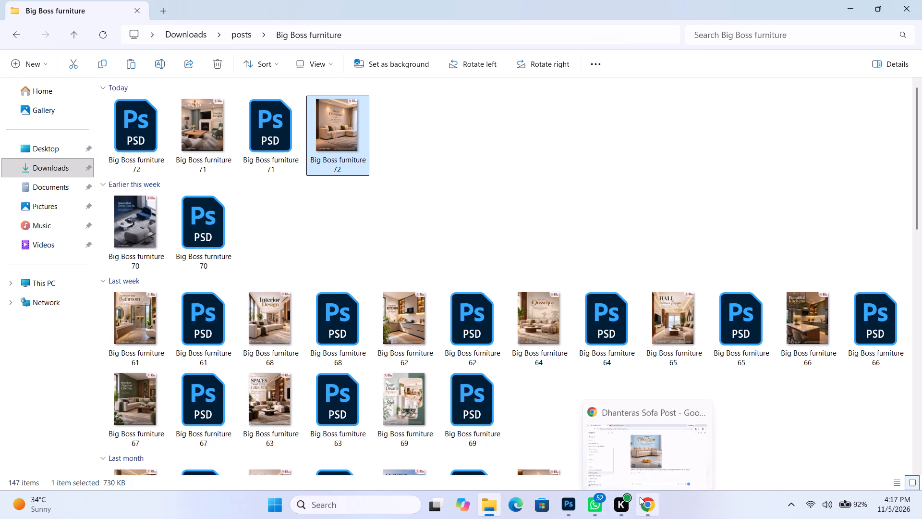
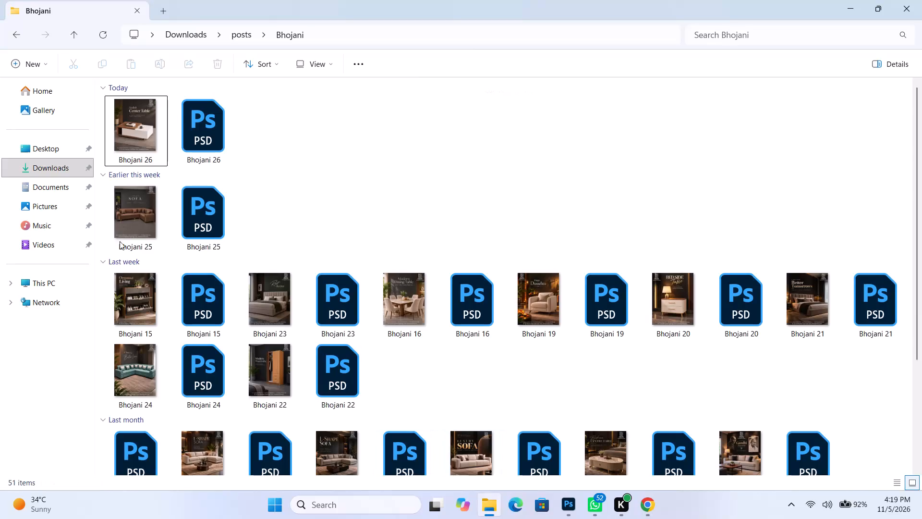
Open the Bhojani 26 Photoshop file from the Bhojani folder and close the two Big Boss furniture documents.
{"action": "double_click", "coordinate": [184, 103]}
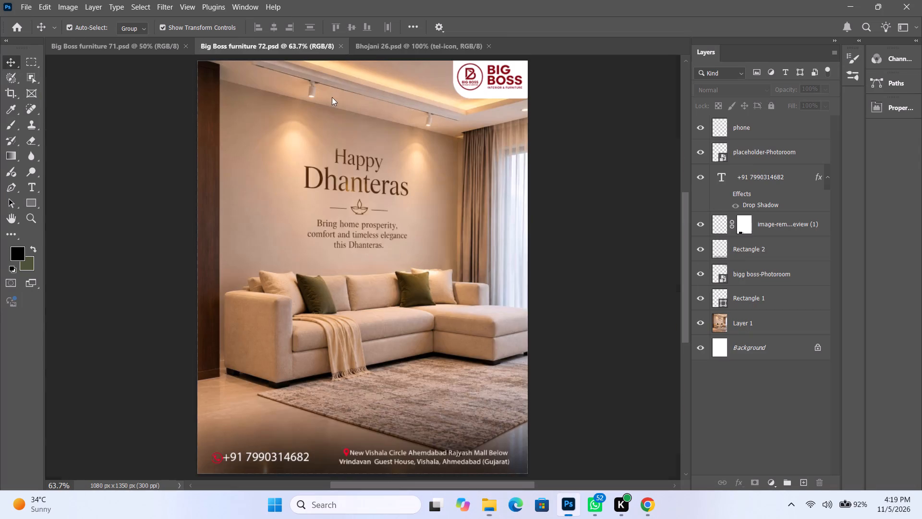
{"action": "double_click", "coordinate": [190, 45]}
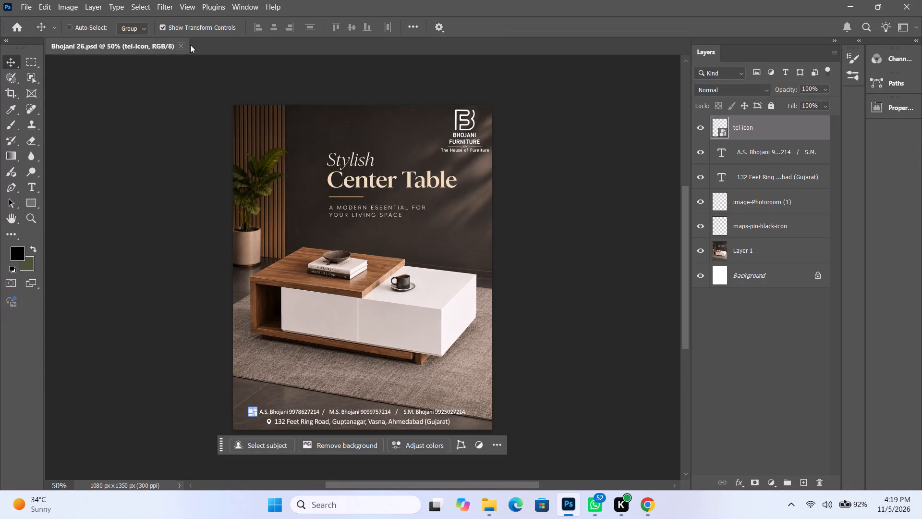
Create a new 1080 x 1350 px document and paste the copied Happy Dhanteras dining table image into it.
{"action": "key", "text": "ctrl+n"}
{"action": "left_click", "coordinate": [294, 161]}
{"action": "key", "text": "Return"}
{"action": "key", "text": "ctrl+v"}
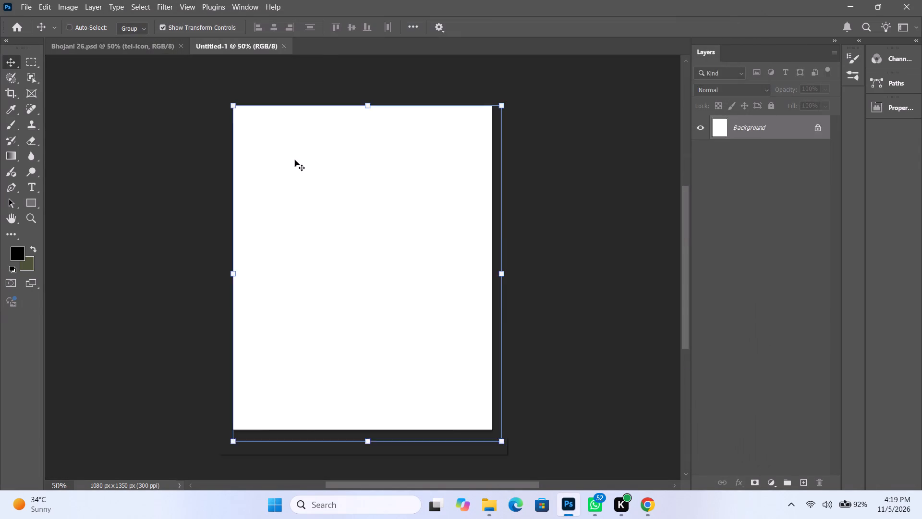
Scale the pasted dining table image down to about 96% so it fits the canvas edges.
{"action": "left_click", "coordinate": [566, 315]}
{"action": "key", "text": "ctrl+t"}
{"action": "left_click", "coordinate": [418, 285]}
{"action": "key", "text": "ctrl+t"}
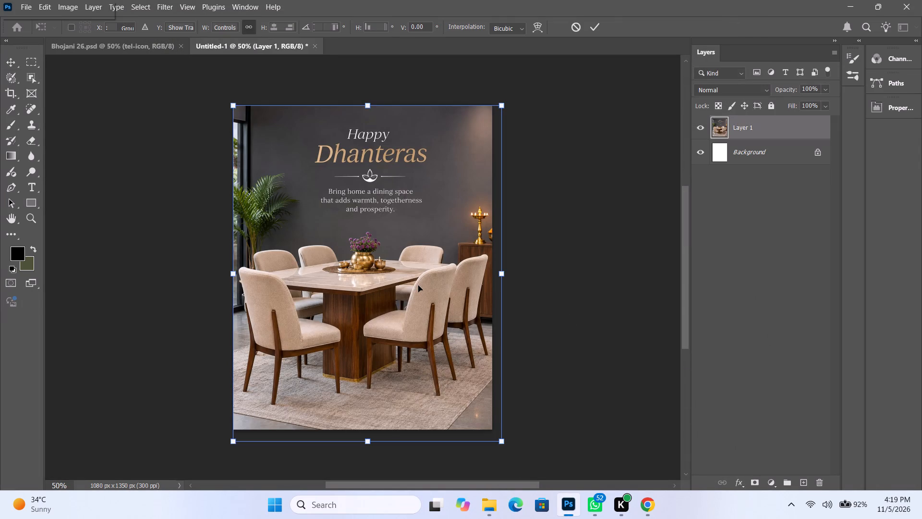
{"action": "left_click_drag", "start_coordinate": [505, 442], "coordinate": [494, 430]}
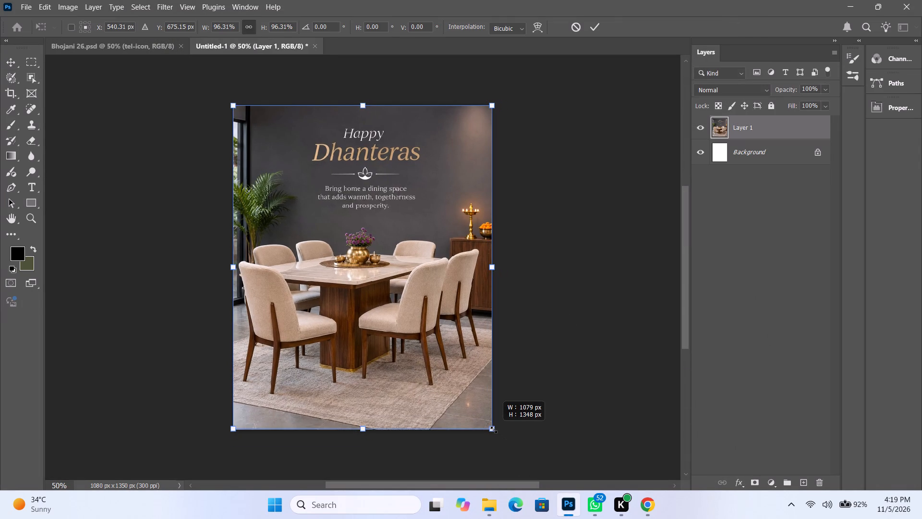
{"action": "left_click_drag", "start_coordinate": [494, 430], "coordinate": [494, 432]}
{"action": "left_click", "coordinate": [599, 29]}
{"action": "left_click", "coordinate": [594, 128]}
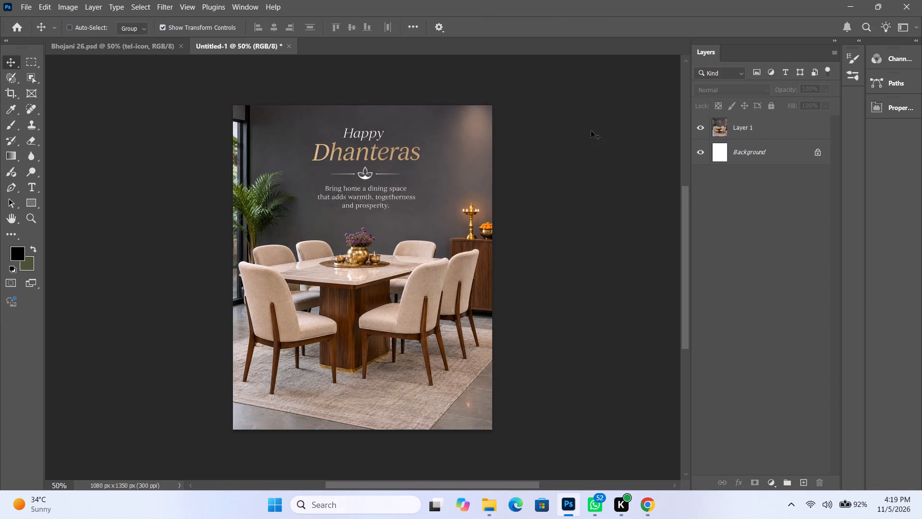
{"action": "key", "text": "ctrl+0"}
Copy the logo, phone, address and icon layers from Bhojani 26 and paste them onto the Dhanteras dining poster.
{"action": "left_click", "coordinate": [115, 44]}
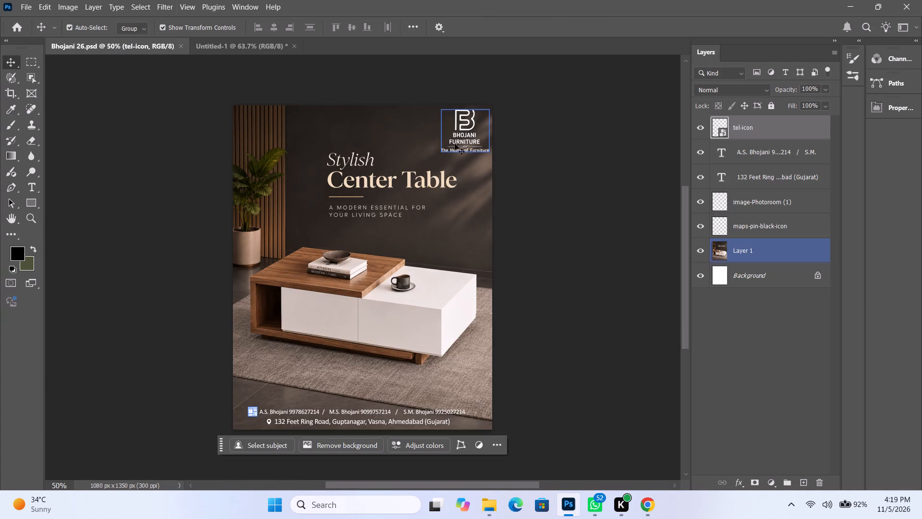
{"action": "left_click", "coordinate": [470, 137]}
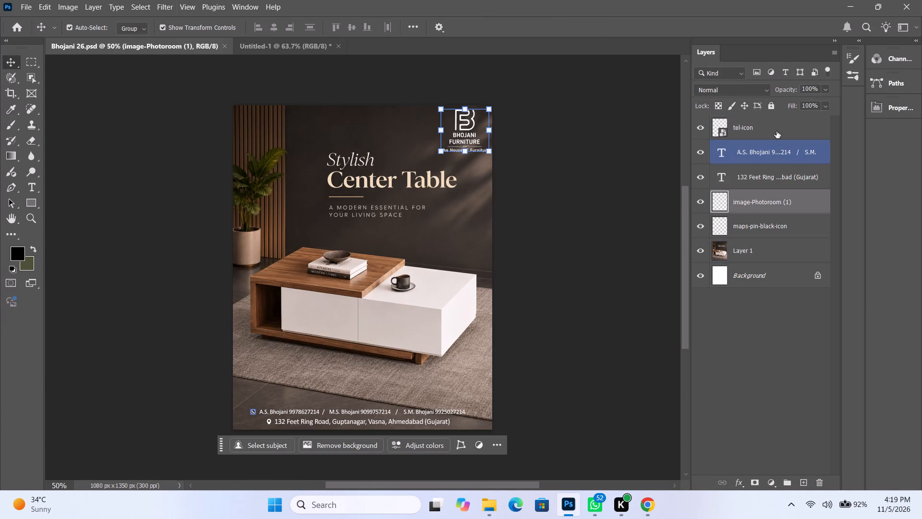
{"action": "left_click", "coordinate": [776, 131], "text": "shift"}
{"action": "left_click", "coordinate": [781, 233]}
{"action": "left_click", "coordinate": [796, 131], "text": "shift"}
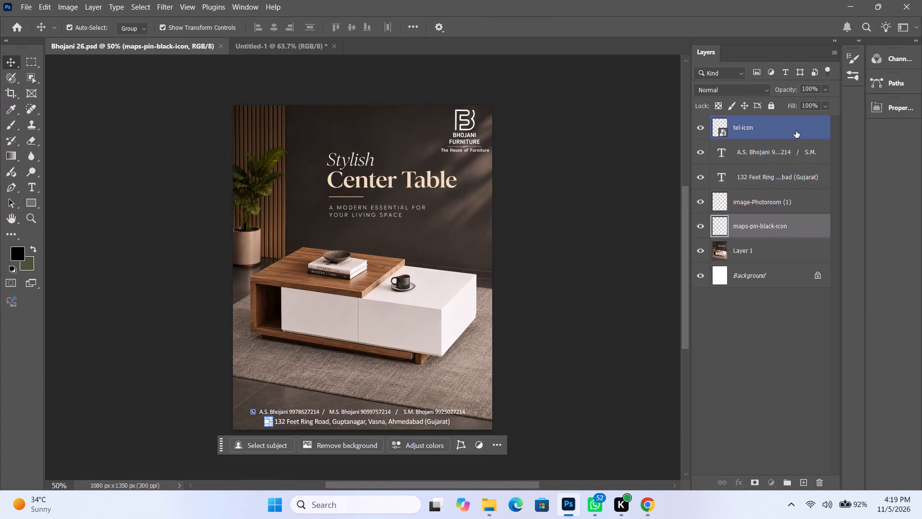
{"action": "key", "text": "ctrl+c"}
{"action": "left_click", "coordinate": [195, 48], "text": "ctrl"}
{"action": "key", "text": "ctrl+v"}
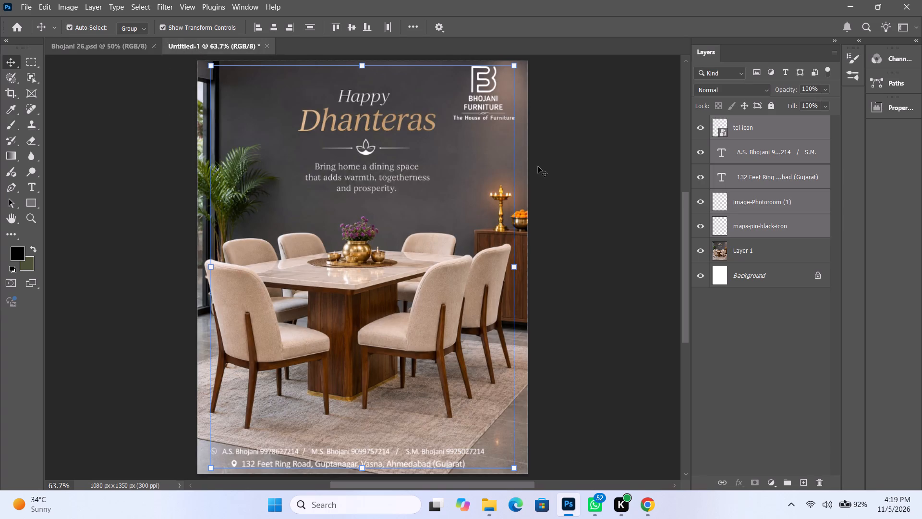
Shift the pasted Bhojani logo and contact layers about 30 px to the right on the poster.
{"action": "key", "text": "shift+Right"}
{"action": "key", "text": "shift+Right"}
{"action": "key", "text": "shift+Right"}
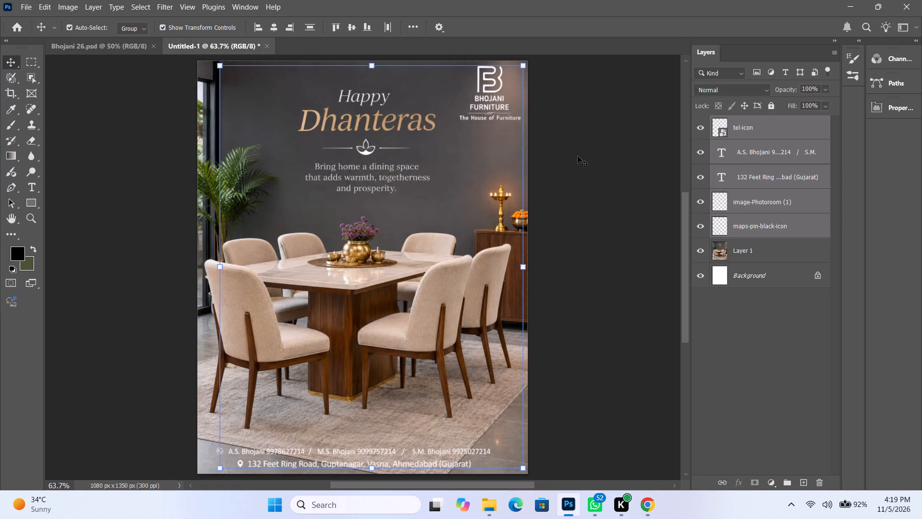
{"action": "key", "text": "shift+Down"}
{"action": "key", "text": "shift+Up"}
{"action": "left_click", "coordinate": [578, 156]}
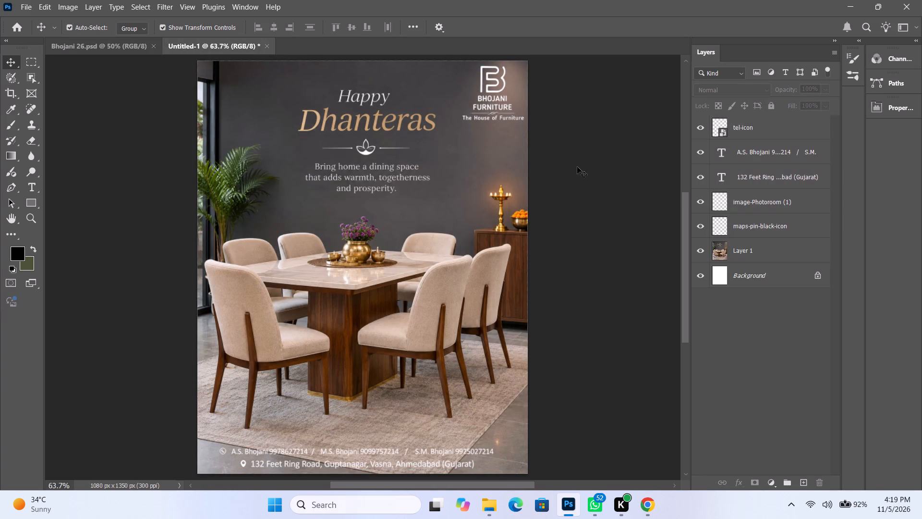
Draw a rectangle about 2814 x 958 px from the poster's bottom contact area outward and fill it black.
{"action": "key", "text": "space"}
{"action": "left_click_drag", "start_coordinate": [562, 344], "coordinate": [568, 242]}
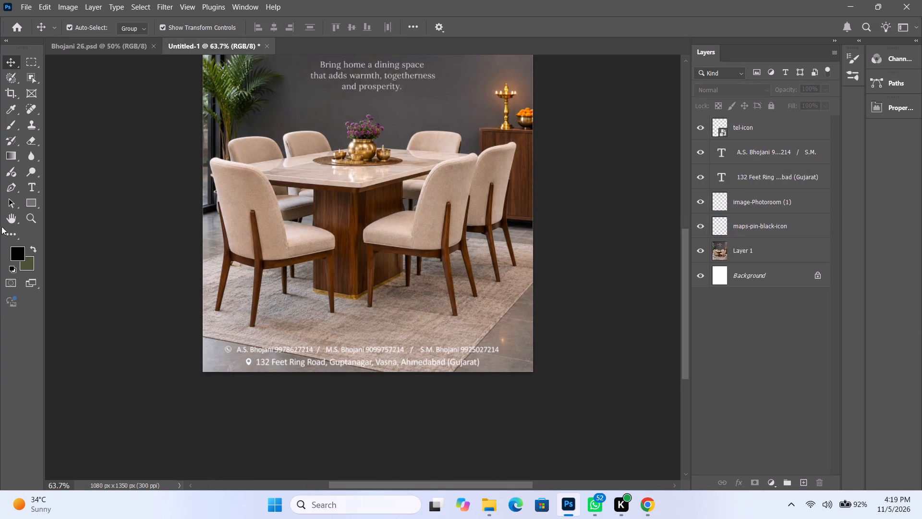
{"action": "left_click", "coordinate": [32, 205]}
{"action": "left_click_drag", "start_coordinate": [212, 346], "coordinate": [919, 509]}
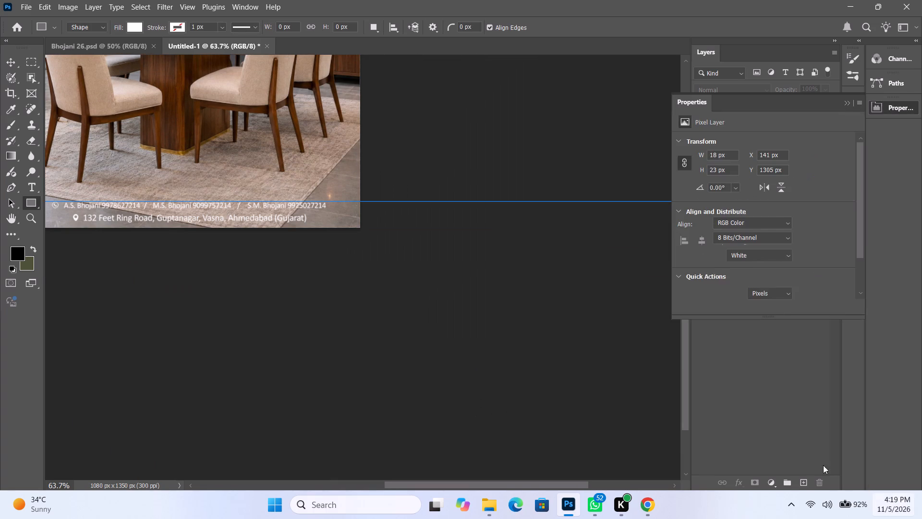
{"action": "left_click", "coordinate": [711, 225]}
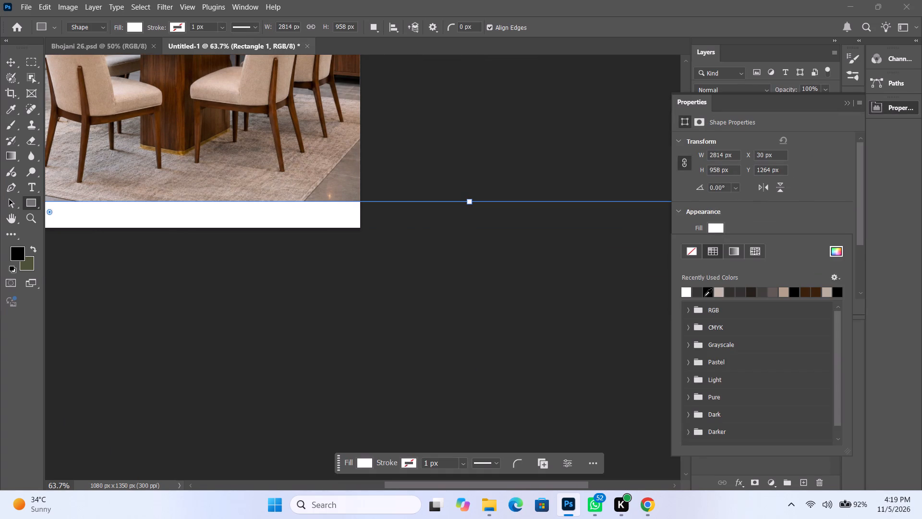
{"action": "left_click", "coordinate": [707, 295]}
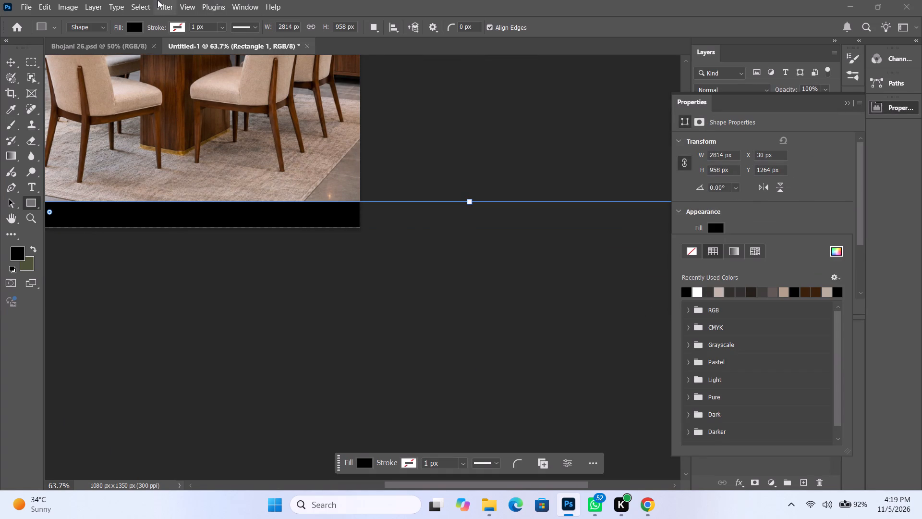
Rasterize the black rectangle and apply a Gaussian Blur with a 110 px radius.
{"action": "left_click", "coordinate": [158, 0]}
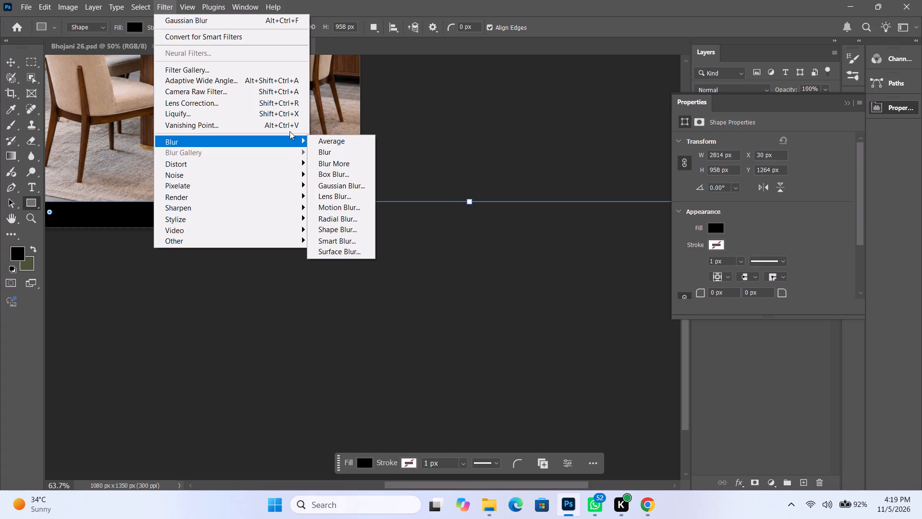
{"action": "left_click", "coordinate": [355, 184]}
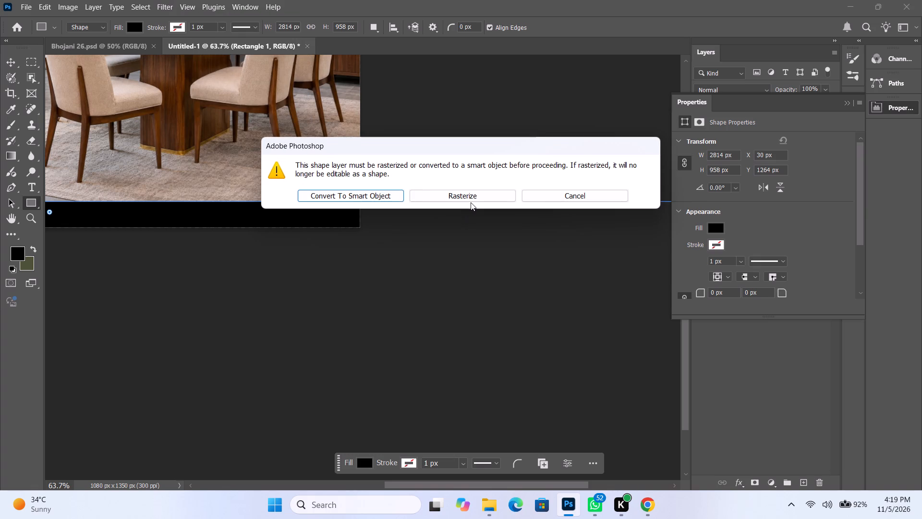
{"action": "left_click", "coordinate": [471, 202]}
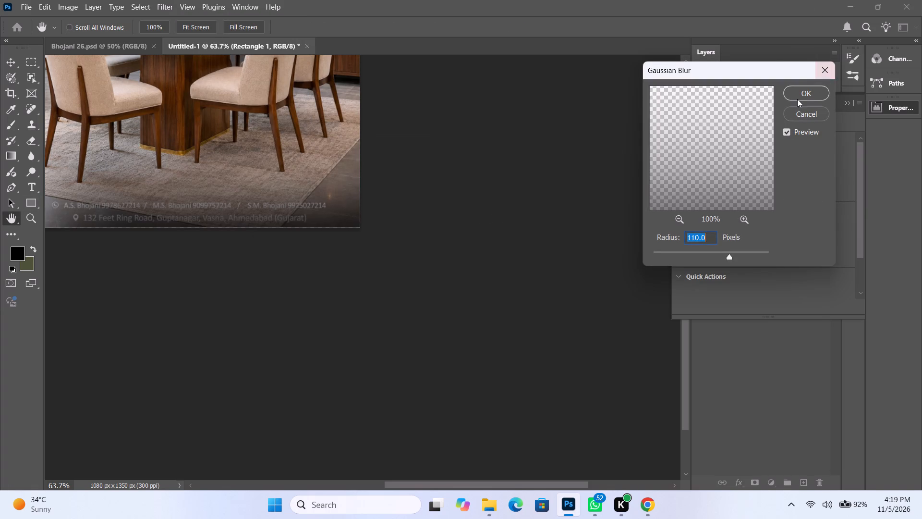
{"action": "left_click", "coordinate": [797, 99]}
Move the blurred Rectangle 1 layer below the maps-pin-black-icon layer, directly above Layer 1.
{"action": "left_click", "coordinate": [847, 105]}
{"action": "left_click_drag", "start_coordinate": [751, 135], "coordinate": [746, 227]}
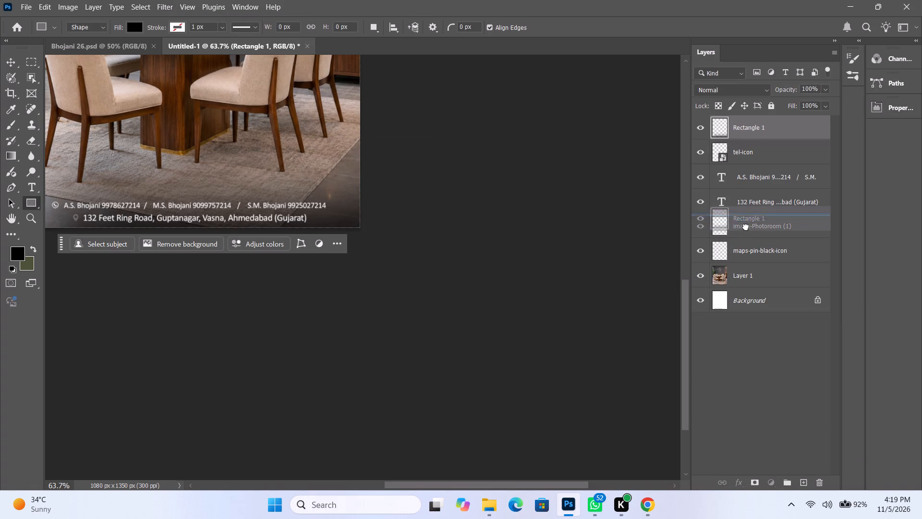
{"action": "left_click_drag", "start_coordinate": [746, 227], "coordinate": [757, 258]}
{"action": "key", "text": "v"}
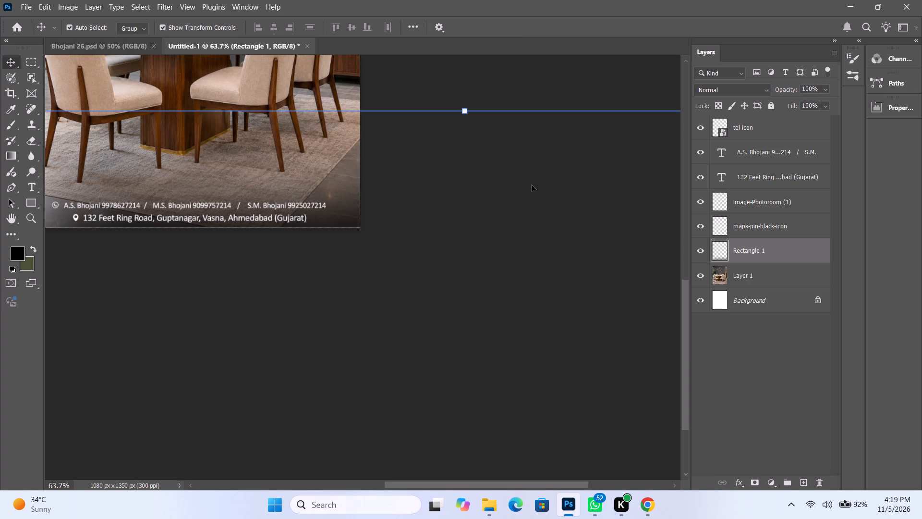
{"action": "left_click", "coordinate": [532, 185]}
{"action": "key", "text": "ctrl+0"}
{"action": "left_click", "coordinate": [553, 205]}
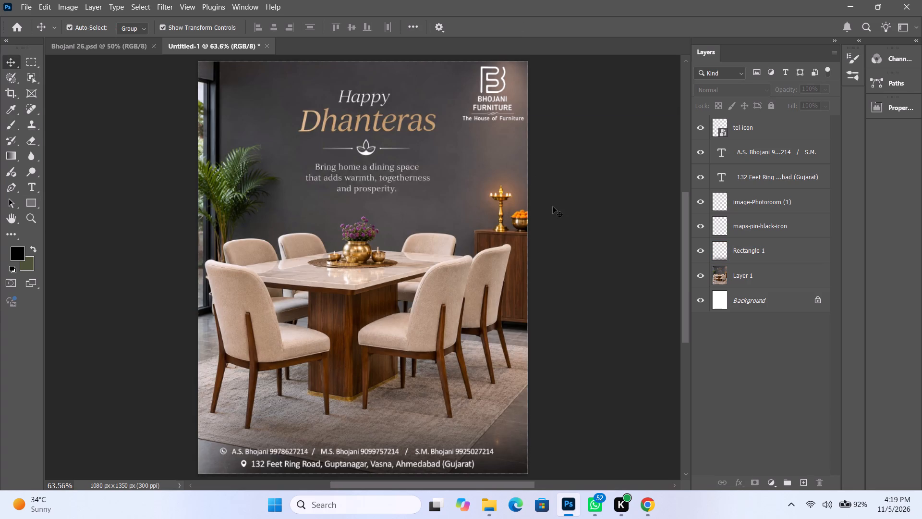
{"action": "key", "text": "ctrl+0"}
Save the poster as the Photoshop file Bhojani 27 in the Downloads > posts > Bhojani folder.
{"action": "key", "text": "ctrl+s"}
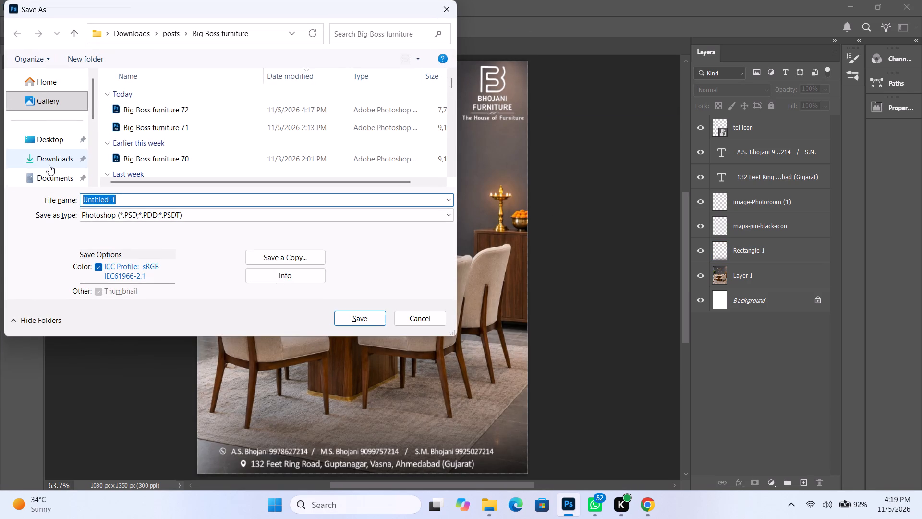
{"action": "left_click", "coordinate": [49, 165]}
{"action": "double_click", "coordinate": [224, 113]}
{"action": "key", "text": "b"}
{"action": "key", "text": "Return"}
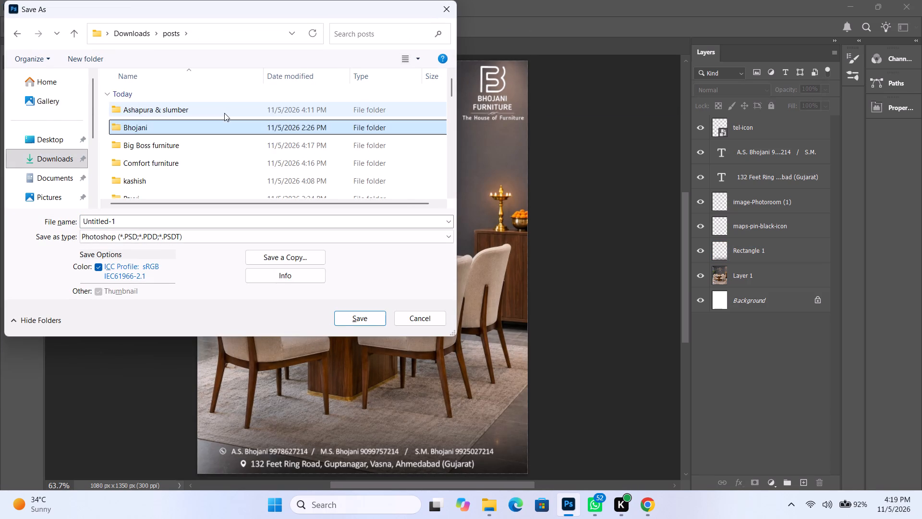
{"action": "left_click", "coordinate": [224, 113]}
{"action": "triple_click", "coordinate": [157, 223]}
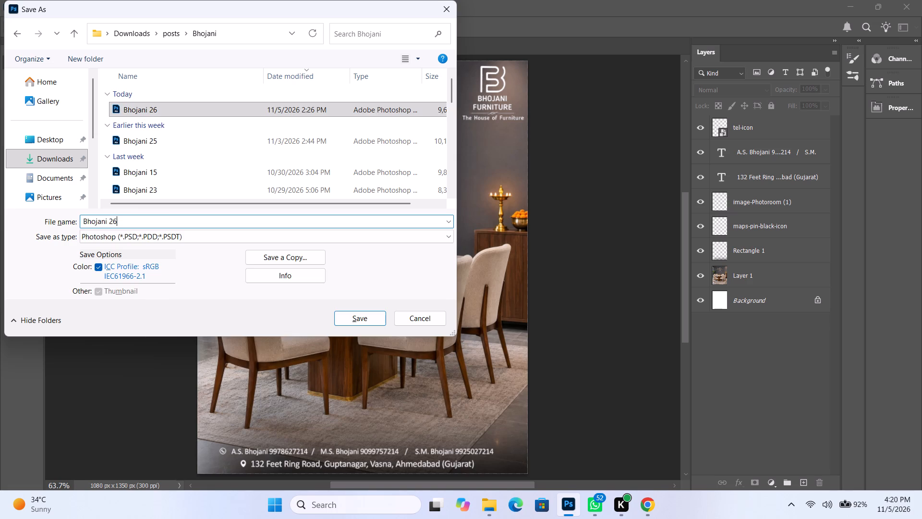
{"action": "key", "text": "BackSpace"}
{"action": "key", "text": "7"}
{"action": "key", "text": "Return"}
{"action": "key", "text": "Return"}
Save a maximum-quality JPEG copy of the poster named Bhojani 27 in the Bhojani folder.
{"action": "key", "text": "ctrl+alt+s"}
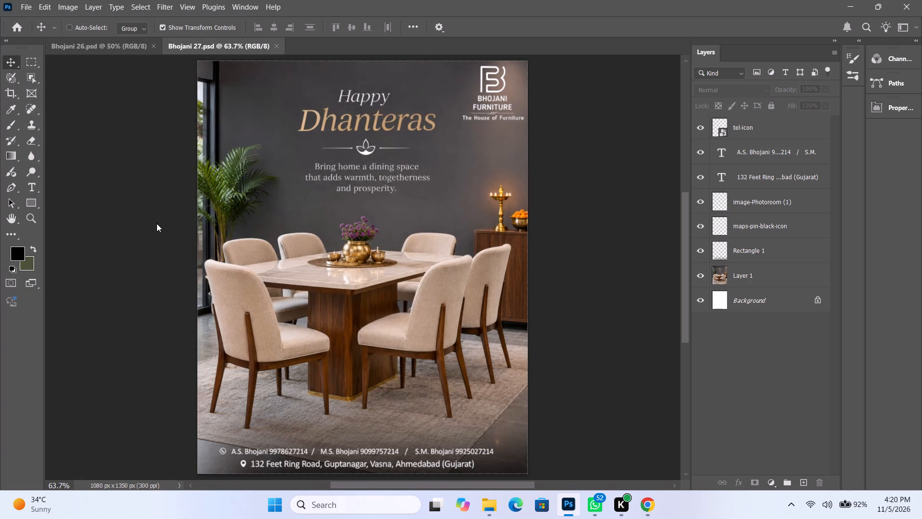
{"action": "double_click", "coordinate": [172, 204]}
{"action": "key", "text": "BackSpace"}
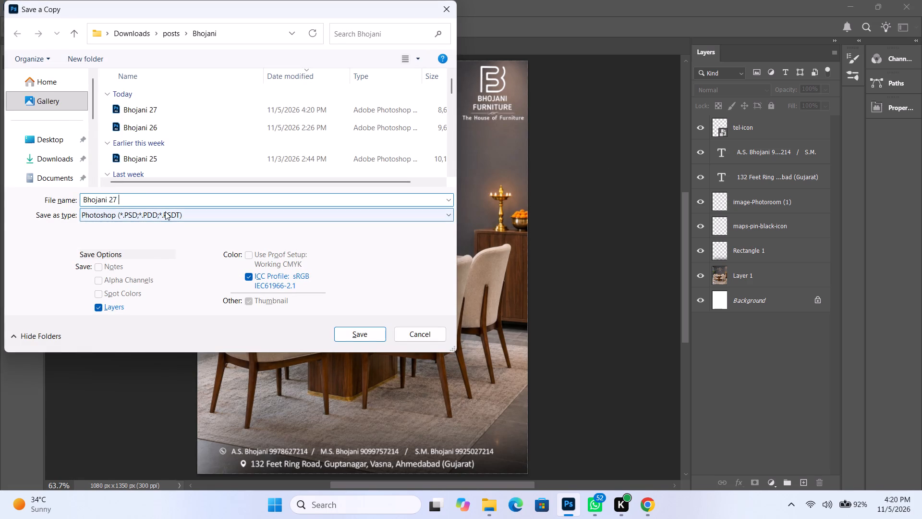
{"action": "left_click", "coordinate": [165, 211]}
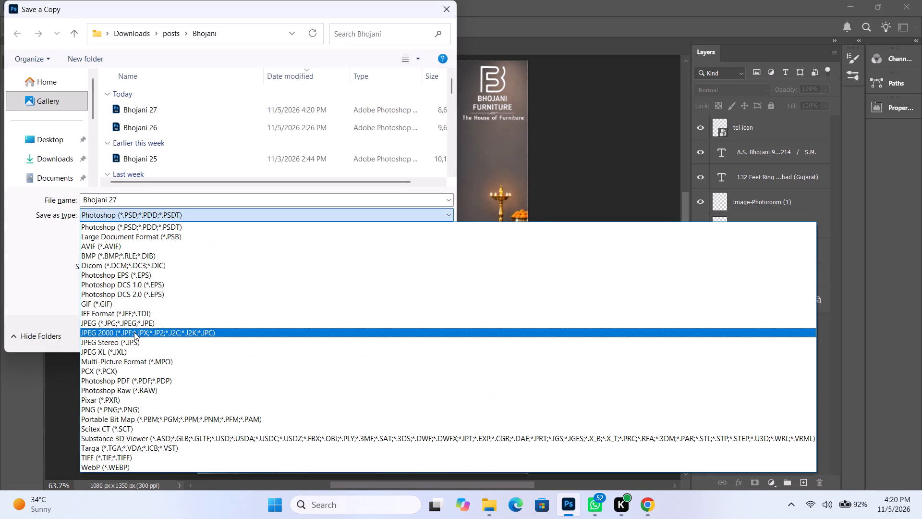
{"action": "left_click", "coordinate": [144, 325]}
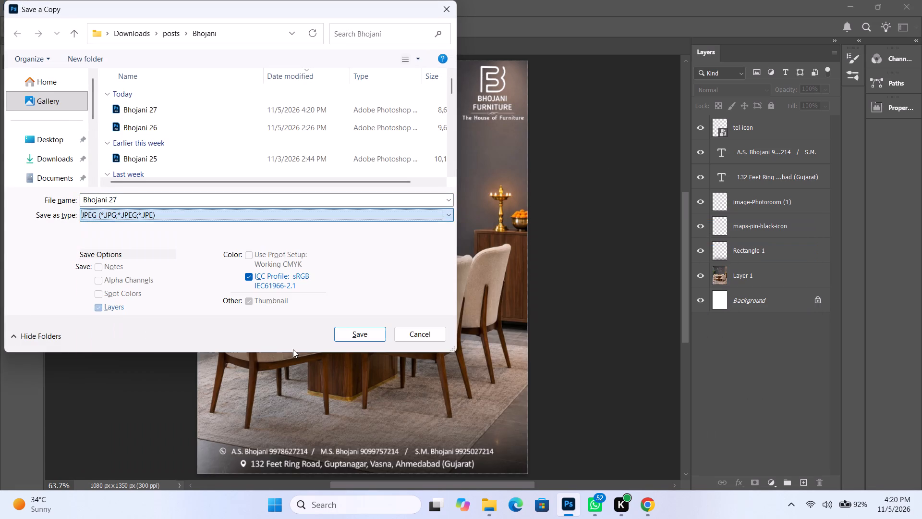
{"action": "left_click", "coordinate": [354, 332]}
{"action": "left_click", "coordinate": [524, 119]}
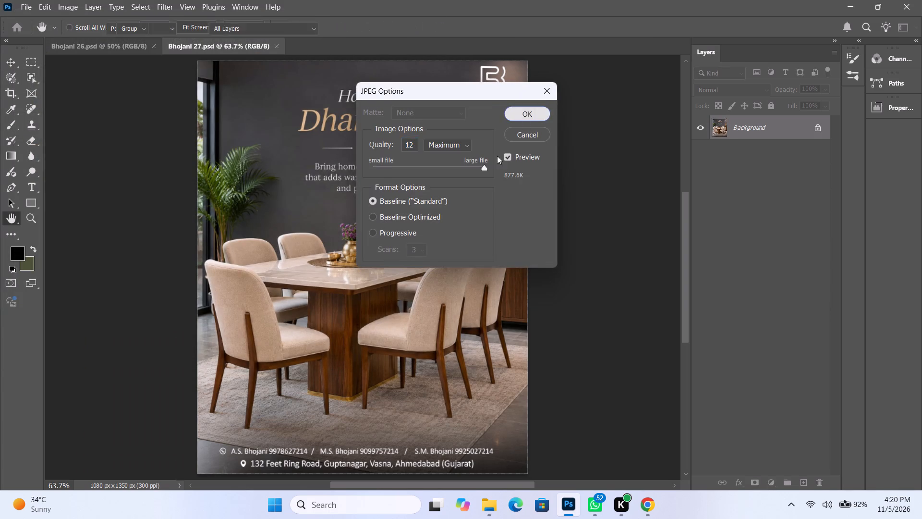
Switch to File Explorer and copy the Bhojani 27 JPEG from the Bhojani folder.
{"action": "left_click", "coordinate": [496, 512]}
{"action": "left_click", "coordinate": [364, 141]}
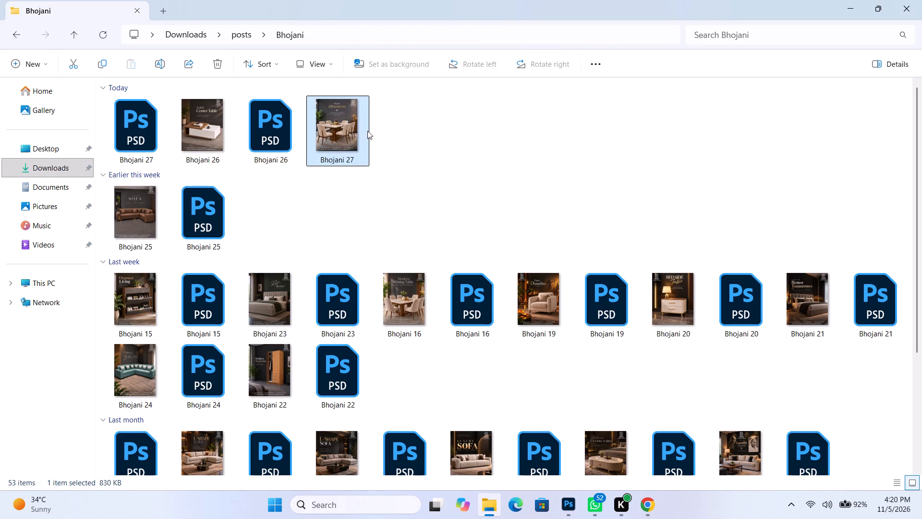
{"action": "key", "text": "ctrl+c"}
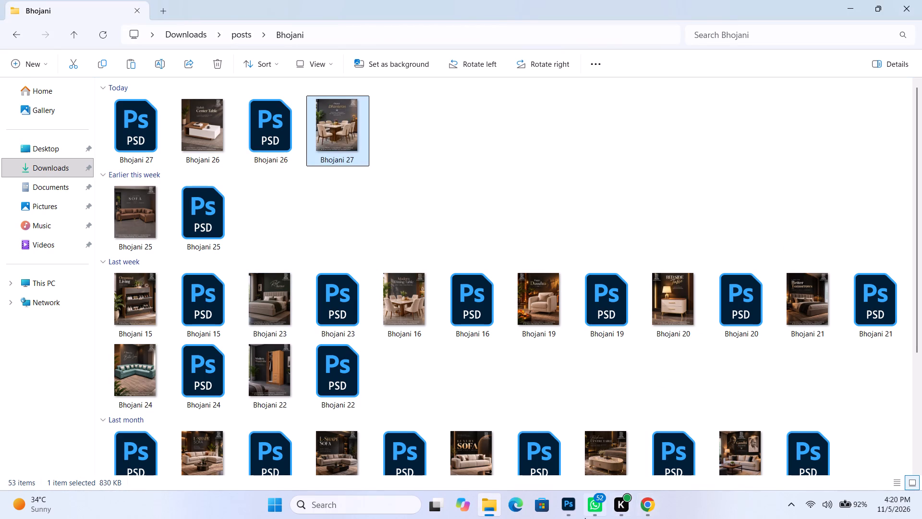
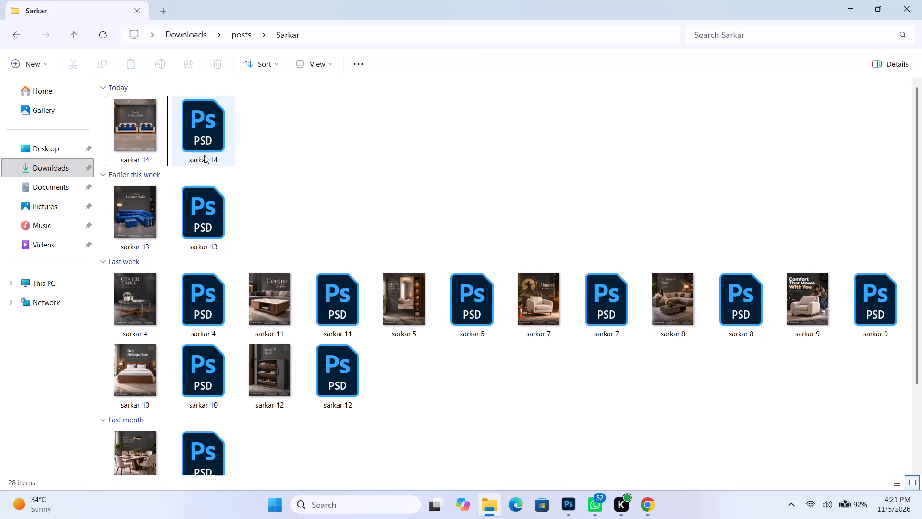
Open the sarkar 14 Photoshop file from the Sarkar folder and close the Bhojani 26 and Bhojani 27 documents.
{"action": "double_click", "coordinate": [209, 159]}
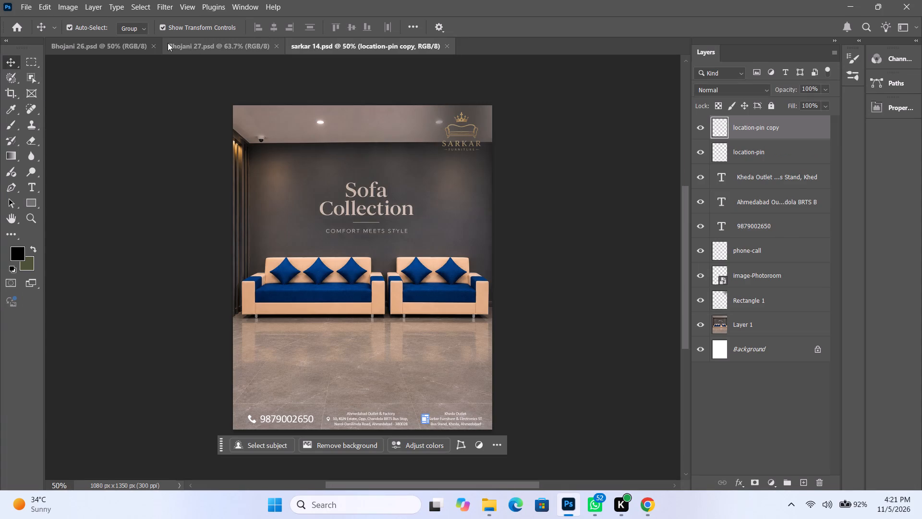
{"action": "left_click", "coordinate": [157, 46]}
{"action": "left_click", "coordinate": [157, 46]}
Create a new blank 1080 x 1350 px document at 300 ppi.
{"action": "key", "text": "ctrl+n"}
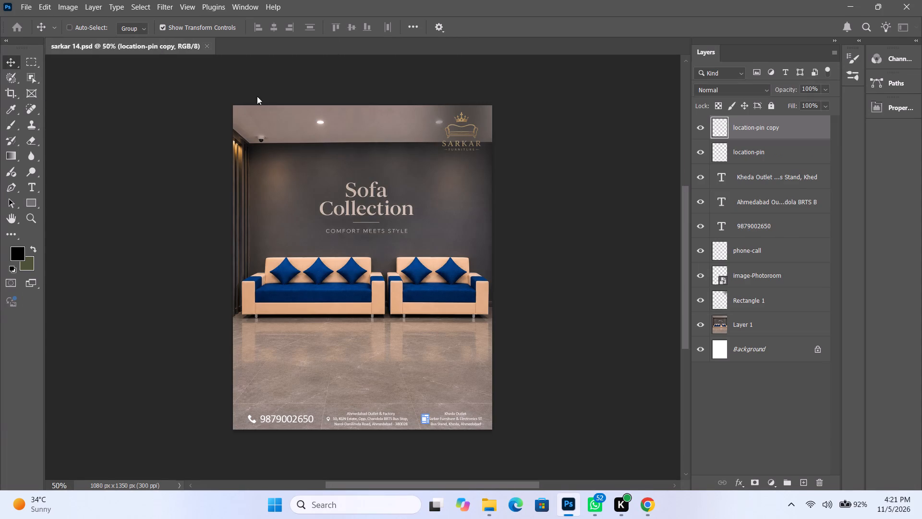
{"action": "left_click", "coordinate": [295, 152]}
{"action": "left_click", "coordinate": [680, 415]}
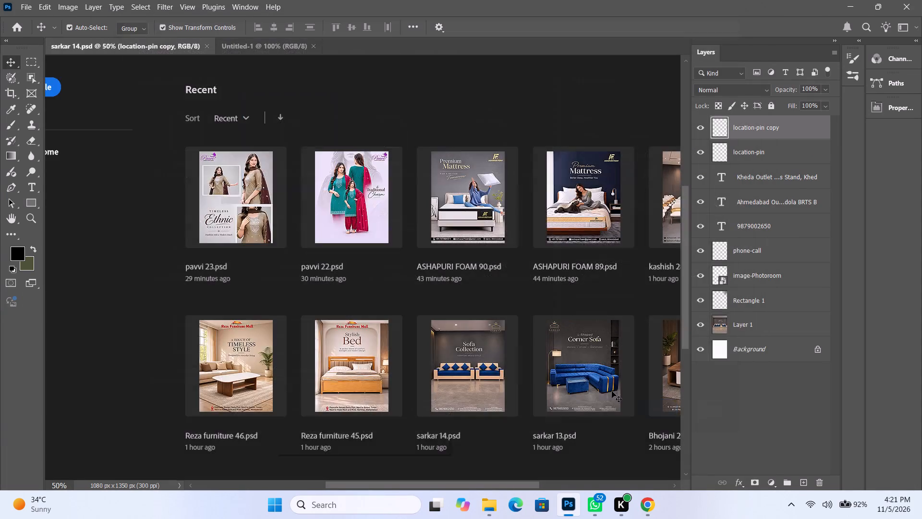
Paste the Happy Dhanteras sofa image into the new document and scale it to about 97% to fit the canvas.
{"action": "key", "text": "ctrl+v"}
{"action": "left_click", "coordinate": [563, 396]}
{"action": "left_click", "coordinate": [405, 359]}
{"action": "key", "text": "ctrl+t"}
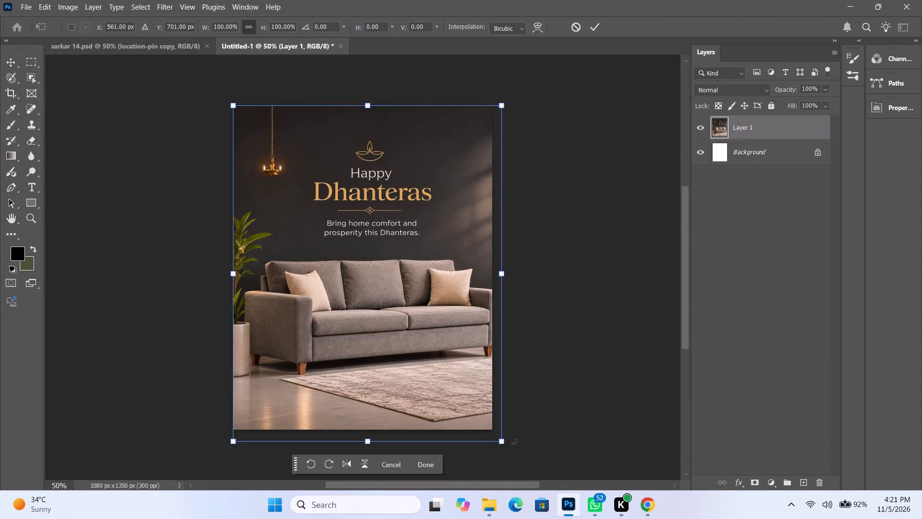
{"action": "left_click_drag", "start_coordinate": [504, 445], "coordinate": [493, 437]}
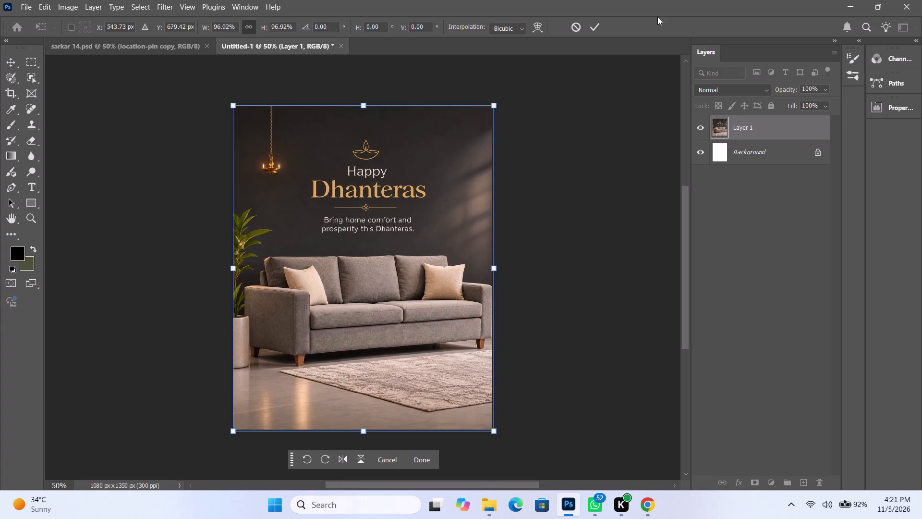
{"action": "left_click", "coordinate": [588, 27]}
{"action": "left_click", "coordinate": [610, 180]}
Copy all layers from Rectangle 1 up to location-pin copy in sarkar 14 into the new Dhanteras poster.
{"action": "left_click", "coordinate": [136, 44]}
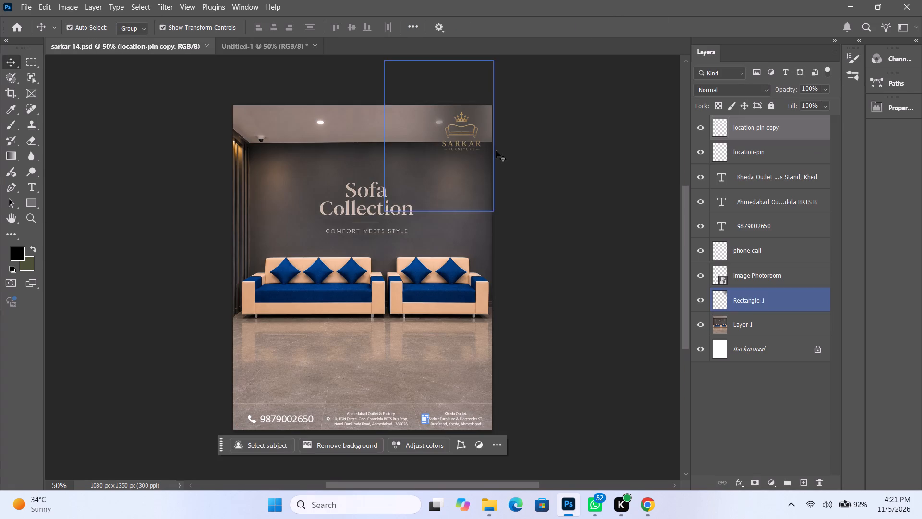
{"action": "left_click", "coordinate": [770, 308]}
{"action": "left_click", "coordinate": [776, 130], "text": "shift"}
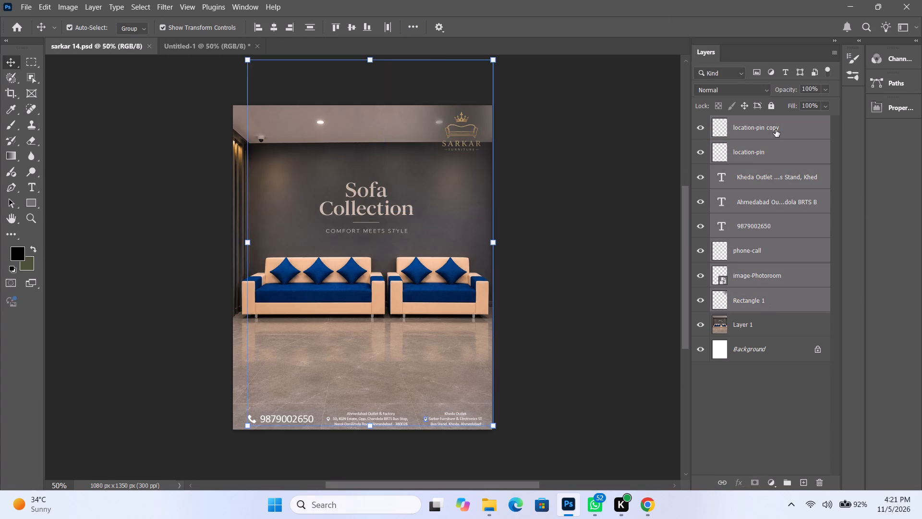
{"action": "key", "text": "ctrl+c"}
{"action": "left_click", "coordinate": [228, 52], "text": "ctrl"}
{"action": "key", "text": "ctrl+v"}
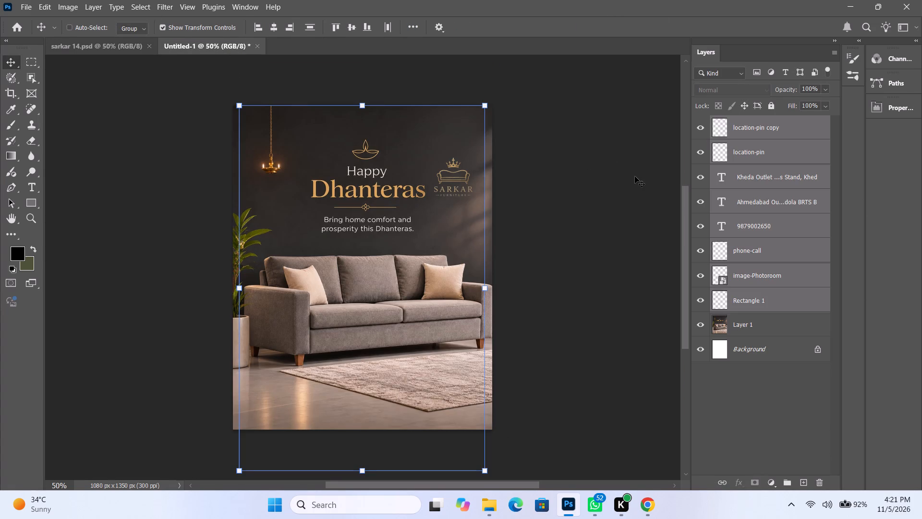
Nudge the pasted layers up and right until the Sarkar logo sits in the poster's upper-right corner and the contact row along its bottom.
{"action": "key", "text": "shift+Up"}
{"action": "key", "text": "shift+Up"}
{"action": "key", "text": "shift+Up"}
{"action": "key", "text": "shift+Up"}
{"action": "key", "text": "shift+Up"}
{"action": "key", "text": "shift+Up"}
{"action": "key", "text": "shift+Up"}
{"action": "key", "text": "shift+Up"}
{"action": "key", "text": "shift+Up"}
{"action": "key", "text": "shift+Up"}
{"action": "key", "text": "shift+Up"}
{"action": "key", "text": "shift+Up"}
{"action": "key", "text": "shift+Up"}
{"action": "key", "text": "shift+Up"}
{"action": "key", "text": "shift+Up"}
{"action": "key", "text": "shift+Up"}
{"action": "key", "text": "shift+Up"}
{"action": "key", "text": "shift+Up"}
{"action": "key", "text": "shift+Up"}
{"action": "key", "text": "shift+Up"}
{"action": "key", "text": "shift+Up"}
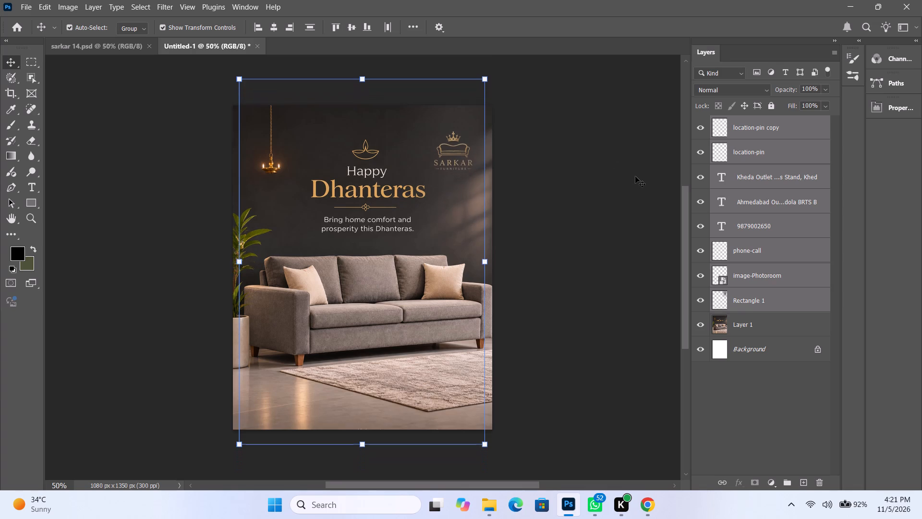
{"action": "key", "text": "shift+Up"}
{"action": "key", "text": "shift+Down"}
{"action": "key", "text": "shift+Down"}
{"action": "key", "text": "shift+Down"}
{"action": "key", "text": "shift+Right"}
{"action": "key", "text": "shift+Right"}
{"action": "key", "text": "shift+Right"}
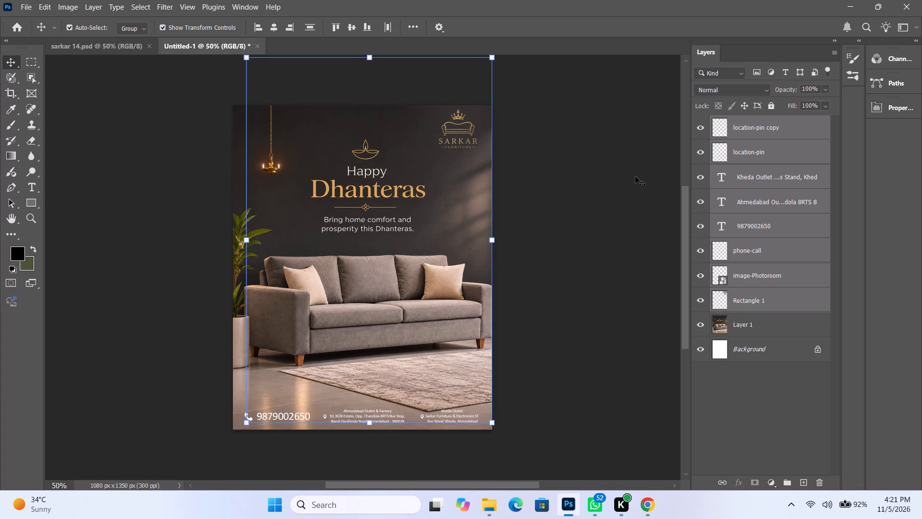
{"action": "key", "text": "shift+Right"}
{"action": "key", "text": "shift+Right"}
{"action": "key", "text": "shift+Right"}
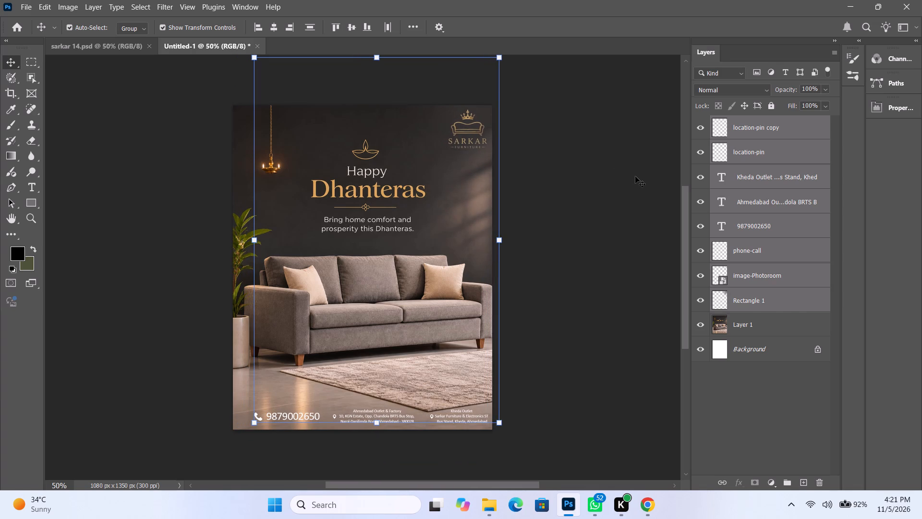
{"action": "left_click", "coordinate": [635, 176]}
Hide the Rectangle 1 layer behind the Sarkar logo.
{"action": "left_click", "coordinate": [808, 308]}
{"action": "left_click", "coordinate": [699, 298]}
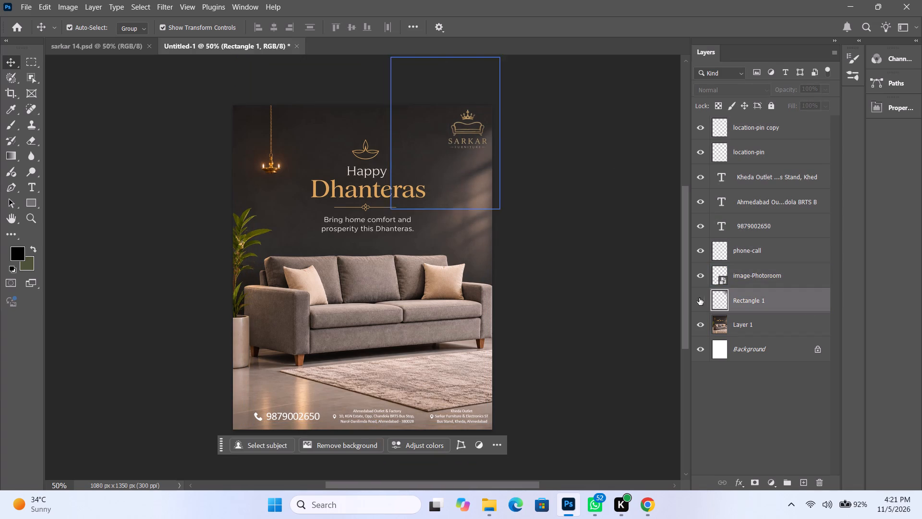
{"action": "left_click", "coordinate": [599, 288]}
Shift the contact row layers, from phone-call up to location-pin copy, about 40 px left without the logo.
{"action": "key", "text": "space"}
{"action": "left_click_drag", "start_coordinate": [566, 317], "coordinate": [582, 279]}
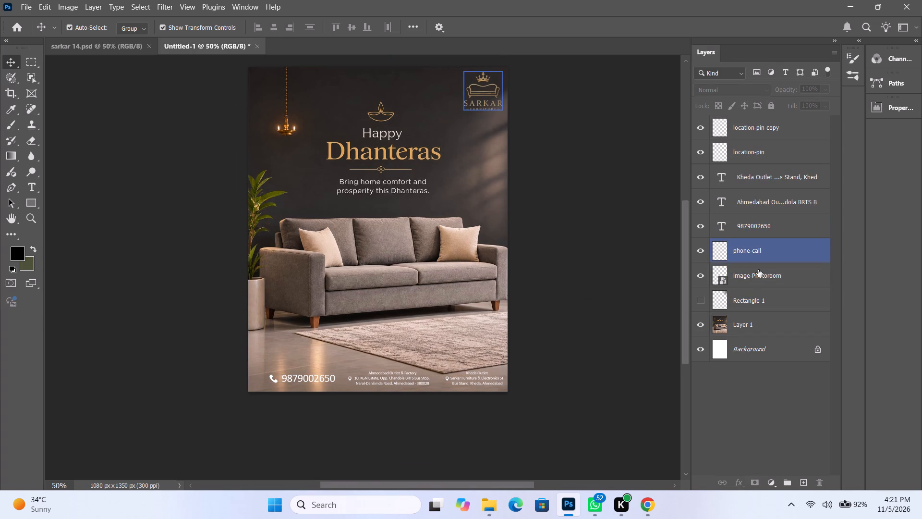
{"action": "left_click", "coordinate": [758, 270]}
{"action": "left_click", "coordinate": [777, 123], "text": "shift"}
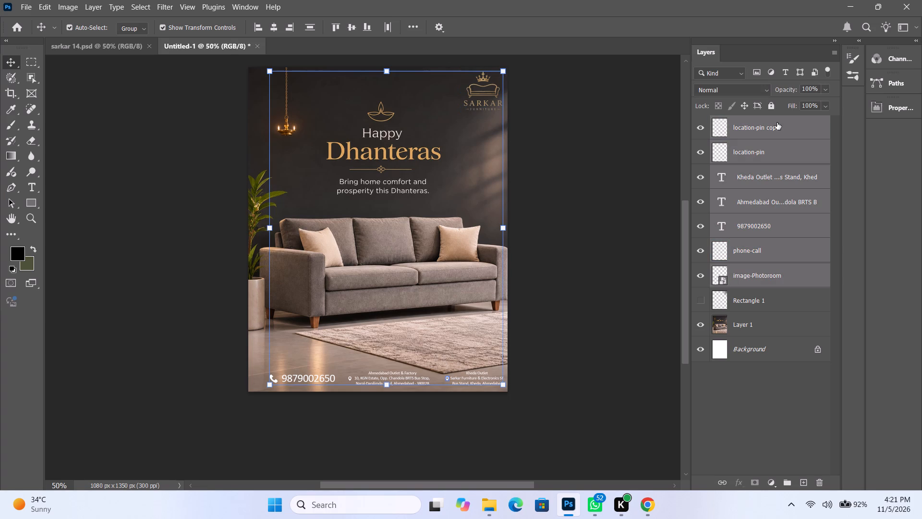
{"action": "left_click", "coordinate": [777, 123]}
{"action": "left_click", "coordinate": [758, 235]}
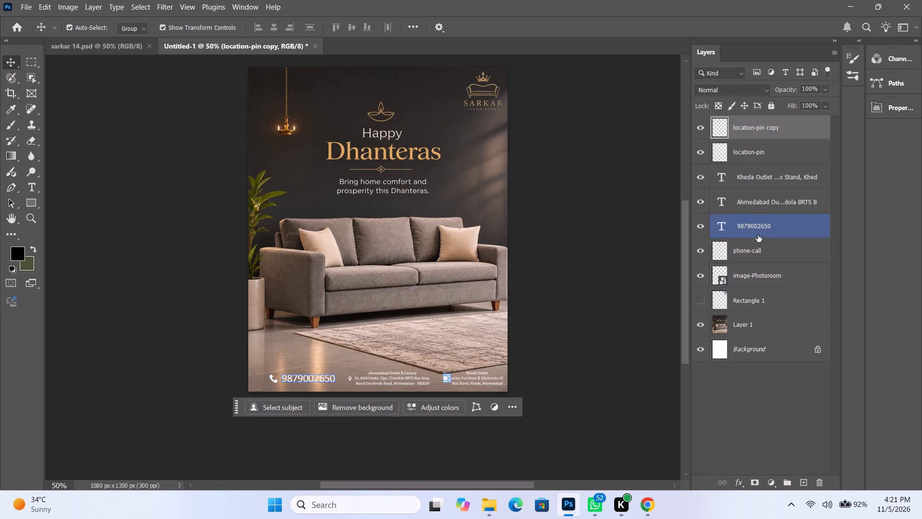
{"action": "left_click", "coordinate": [754, 249]}
{"action": "left_click", "coordinate": [776, 128], "text": "shift"}
{"action": "key", "text": "shift+Left"}
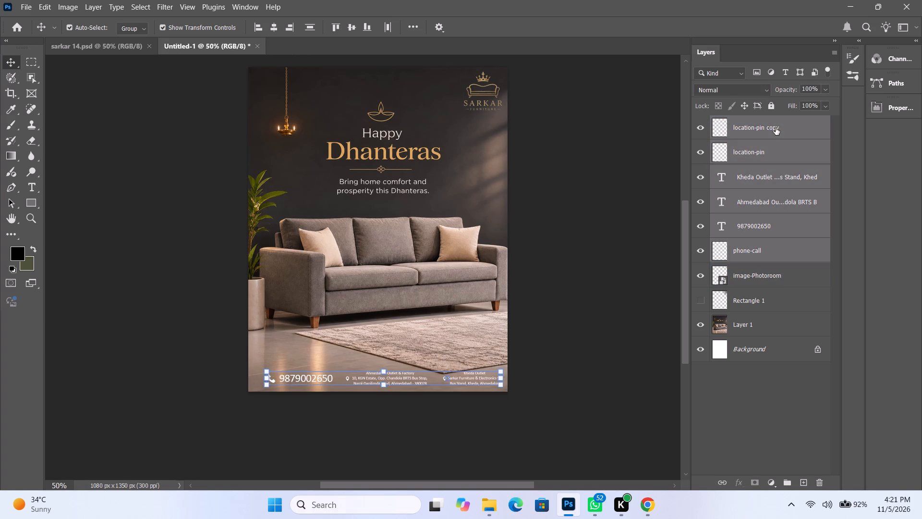
{"action": "key", "text": "shift+Left"}
{"action": "key", "text": "shift+Left"}
{"action": "key", "text": "shift+Left"}
{"action": "left_click", "coordinate": [621, 208]}
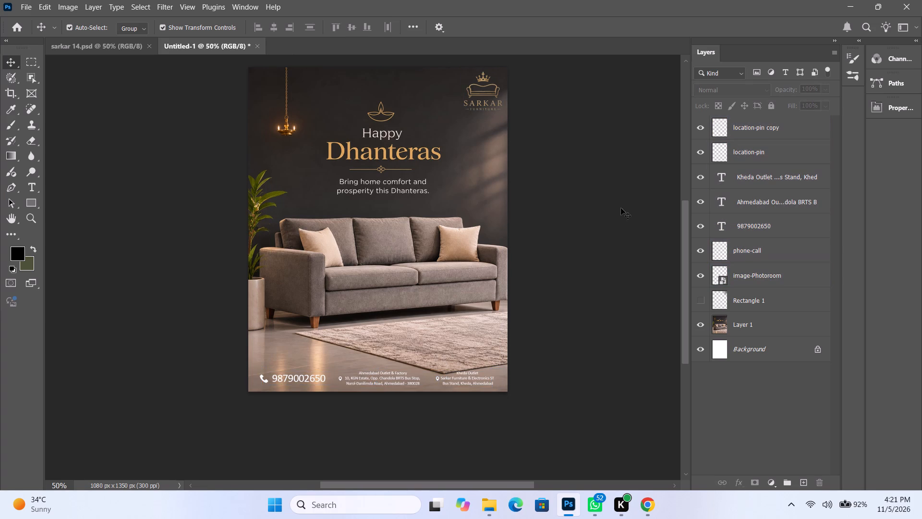
Delete the Rectangle 1 layer from the Sarkar poster.
{"action": "key", "text": "ctrl+0"}
{"action": "left_click", "coordinate": [776, 303]}
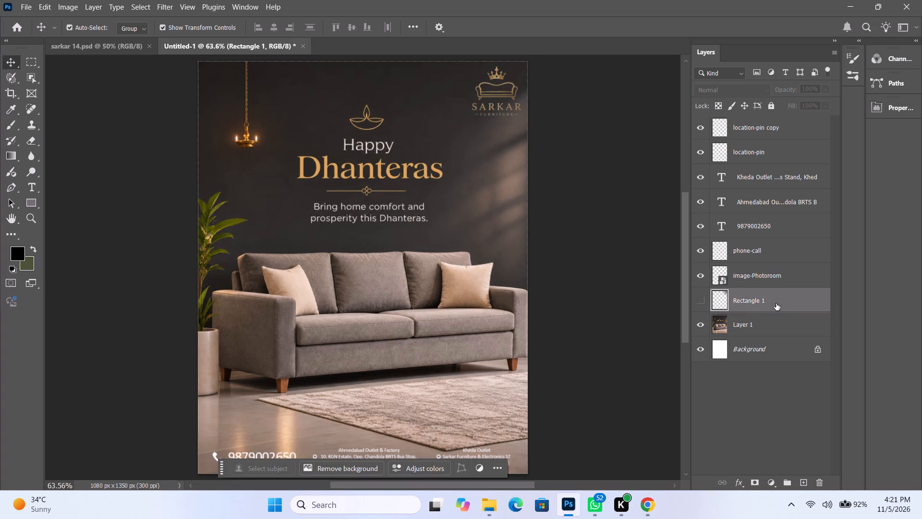
{"action": "key", "text": "Delete"}
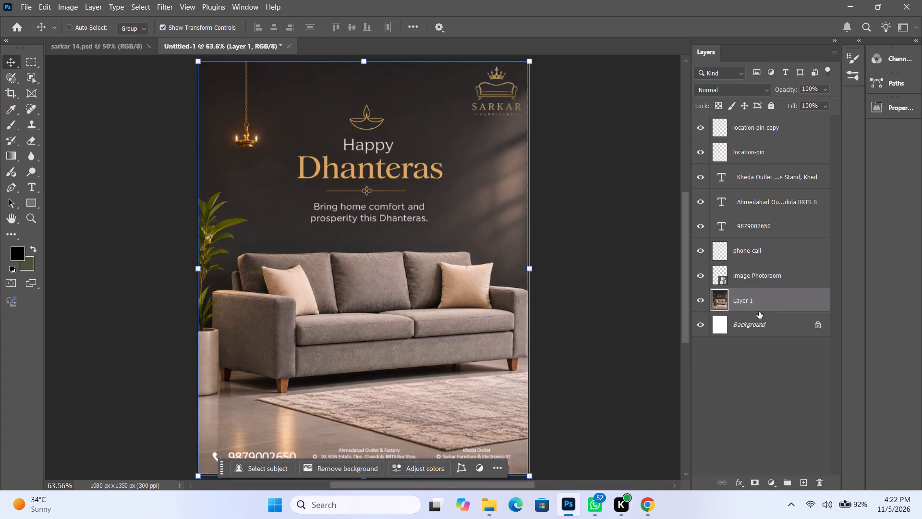
Start saving the poster as a Photoshop file in Downloads > posts > Sarkar, basing its file name on sarkar 14.
{"action": "key", "text": "ctrl+s"}
{"action": "left_click", "coordinate": [59, 152]}
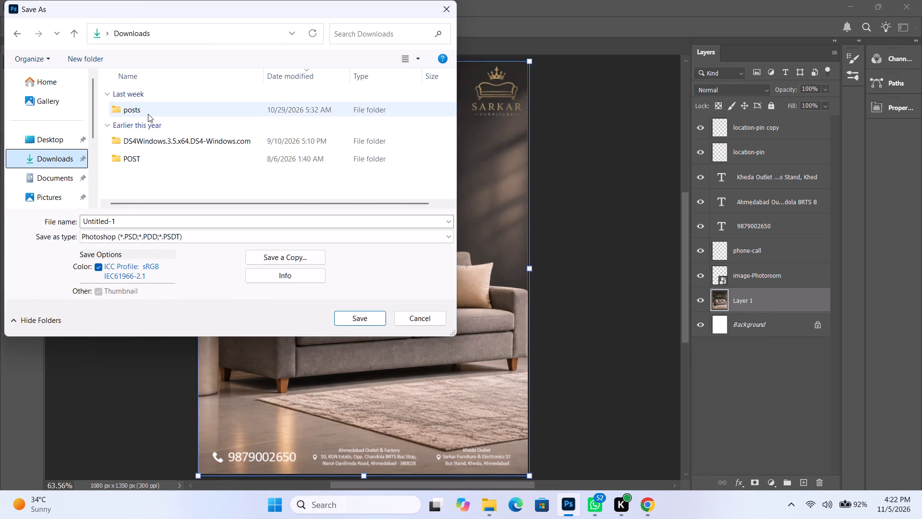
{"action": "double_click", "coordinate": [148, 114]}
{"action": "key", "text": "s"}
{"action": "key", "text": "Return"}
{"action": "left_click", "coordinate": [148, 114]}
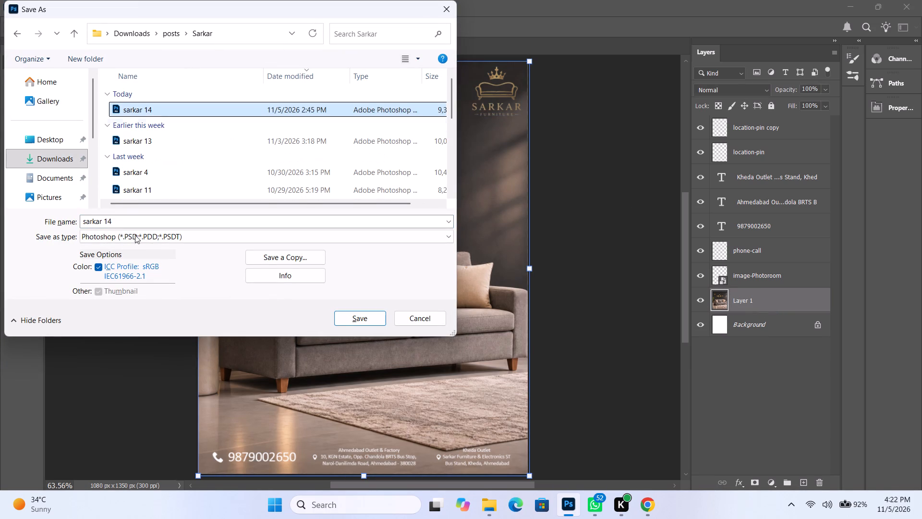
{"action": "triple_click", "coordinate": [138, 222]}
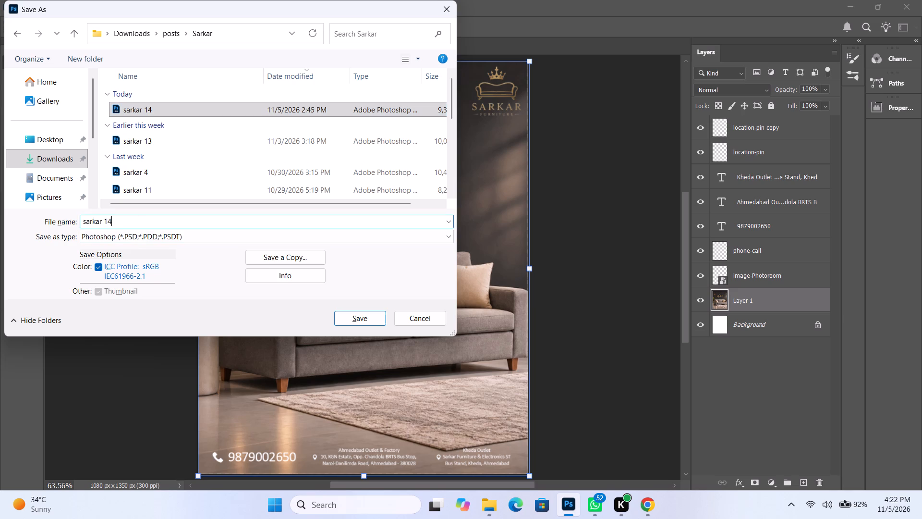
Name the Photoshop file sarkar 15 and save it in the Sarkar folder.
{"action": "key", "text": "BackSpace"}
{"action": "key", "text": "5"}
{"action": "key", "text": "Return"}
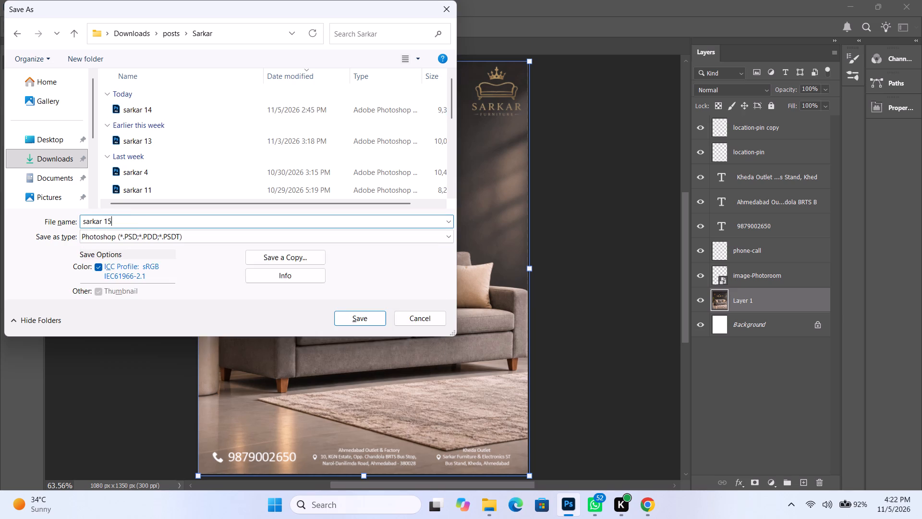
{"action": "key", "text": "Return"}
Save a JPEG copy of the poster named sarkar 15 in the same Sarkar folder, accepting the JPEG options.
{"action": "key", "text": "ctrl+alt+s"}
{"action": "double_click", "coordinate": [140, 203]}
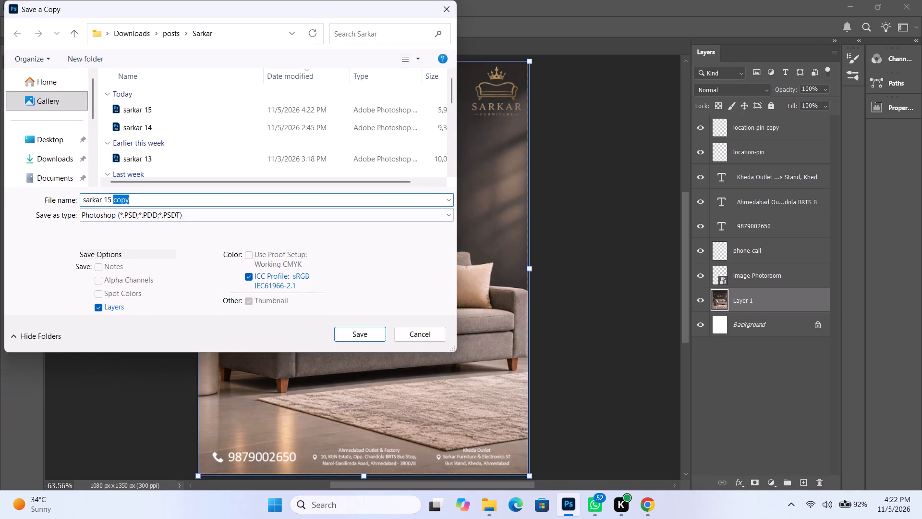
{"action": "key", "text": "BackSpace"}
{"action": "left_click", "coordinate": [141, 215]}
{"action": "left_click", "coordinate": [150, 321]}
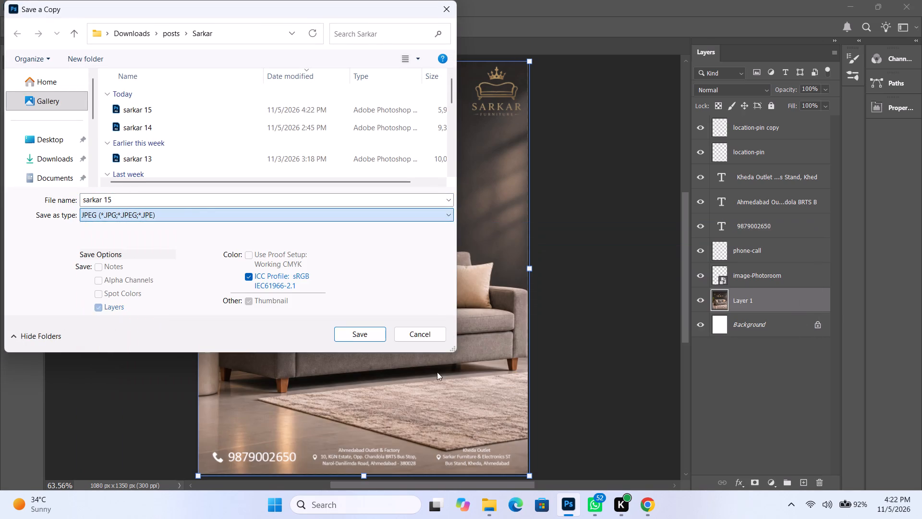
{"action": "left_click", "coordinate": [358, 335]}
{"action": "left_click", "coordinate": [531, 110]}
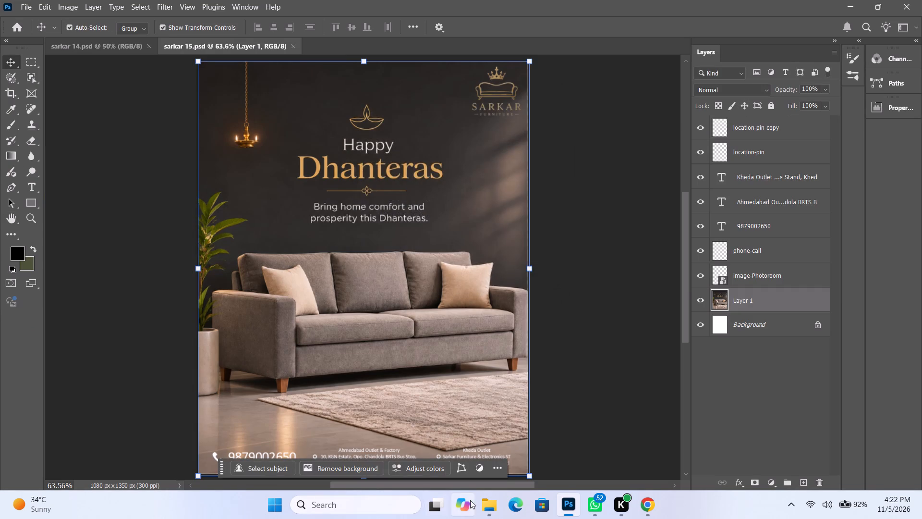
Switch to File Explorer and copy the sarkar 15 JPEG image from the Sarkar folder to the clipboard.
{"action": "left_click", "coordinate": [490, 513]}
{"action": "left_click", "coordinate": [321, 125]}
{"action": "key", "text": "ctrl+c"}
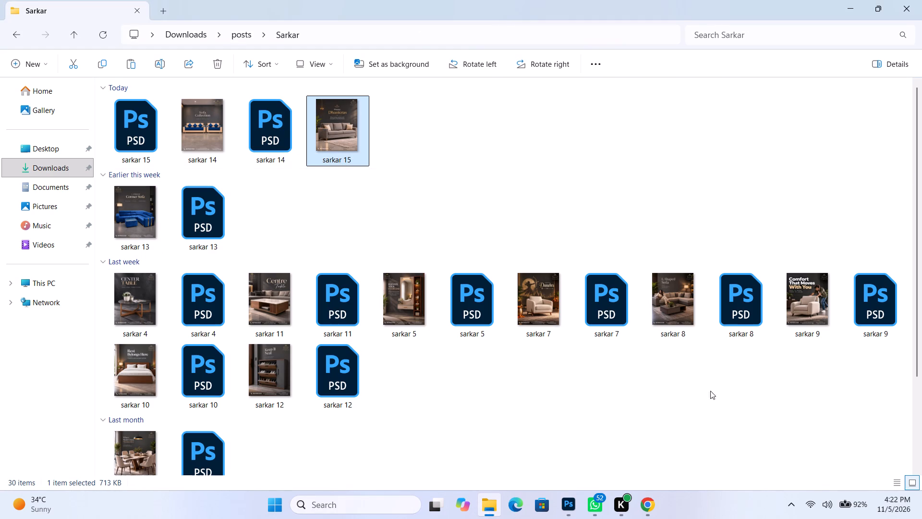
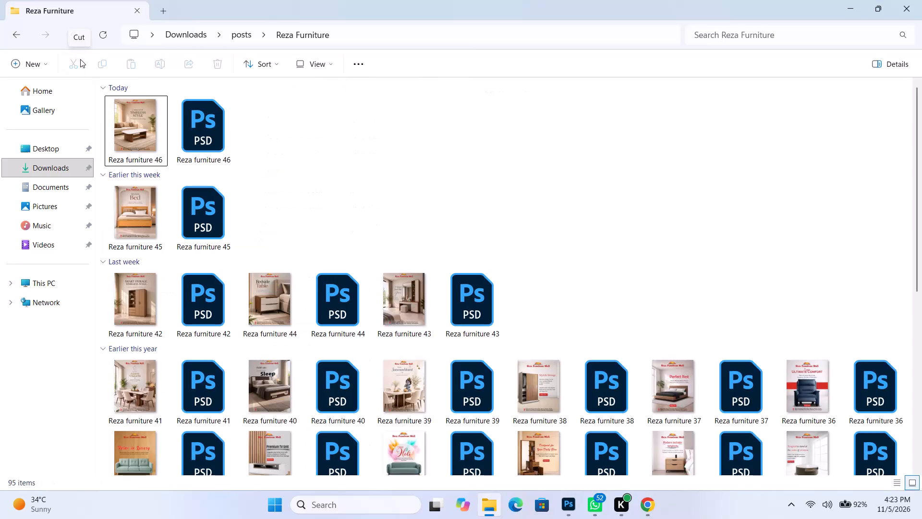
Open the Reza furniture 46 PSD file from Downloads > posts > Reza Furniture in Photoshop.
{"action": "double_click", "coordinate": [191, 146]}
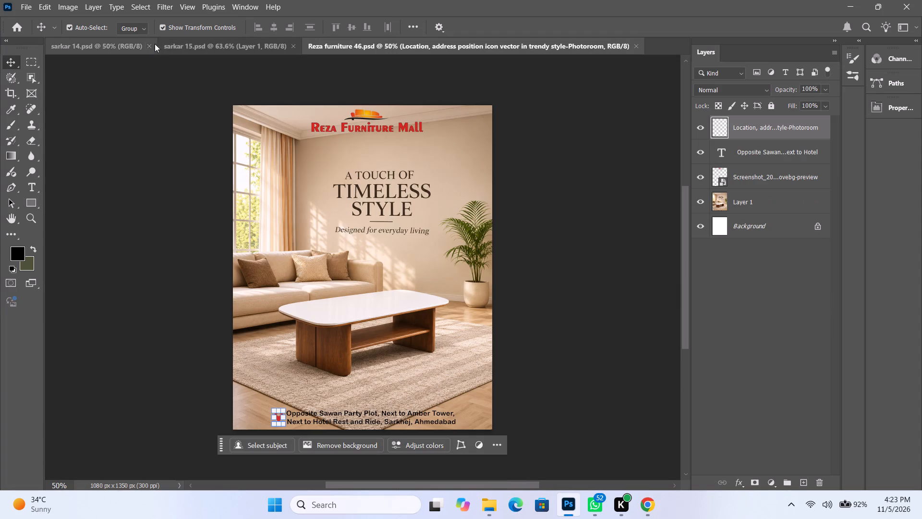
Close the sarkar 14 and sarkar 15 documents, keeping Reza furniture 46 open.
{"action": "double_click", "coordinate": [149, 45]}
{"action": "left_click", "coordinate": [182, 47]}
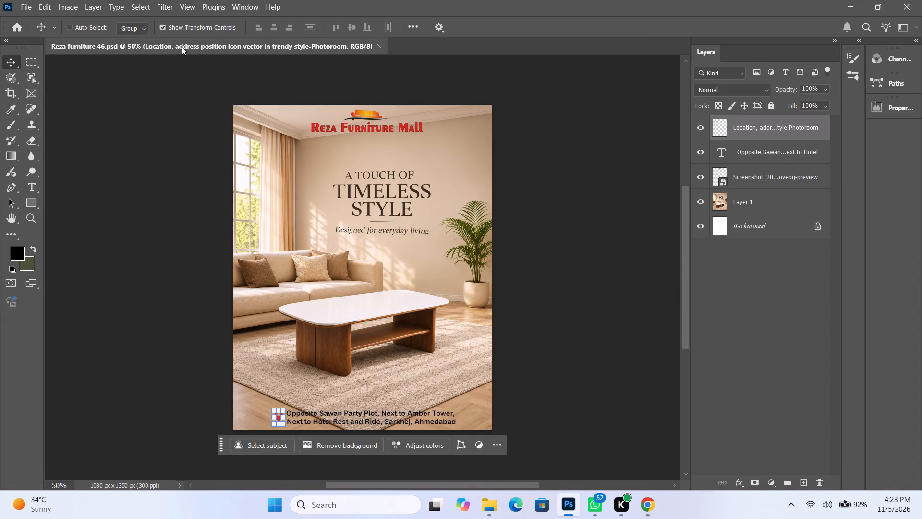
Create a new document from the recent custom preset of 1080 x 1350 px at 300 ppi.
{"action": "key", "text": "ctrl+n"}
{"action": "left_click", "coordinate": [288, 161]}
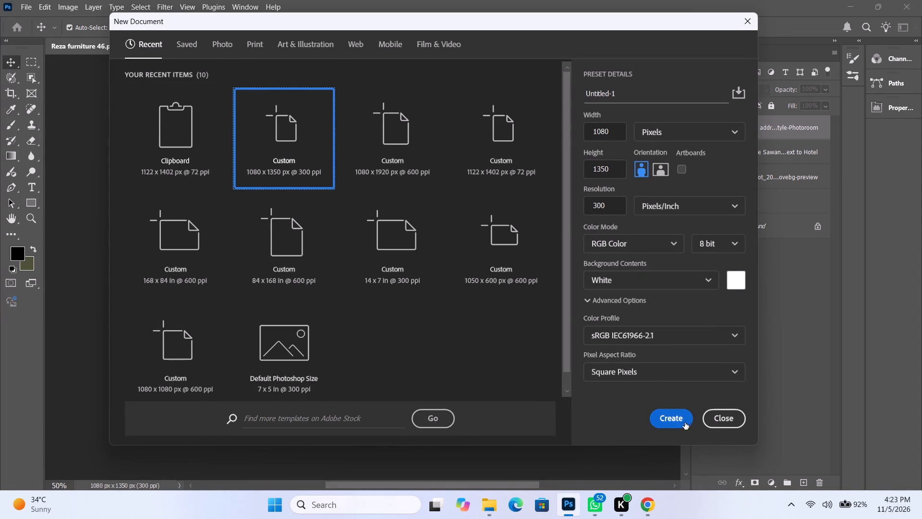
Create a 1080 x 1350 px, 300 ppi RGB document and paste the green sofa Happy Dhanteras image into it.
{"action": "left_click", "coordinate": [670, 417]}
{"action": "key", "text": "ctrl+v"}
{"action": "left_click", "coordinate": [574, 329]}
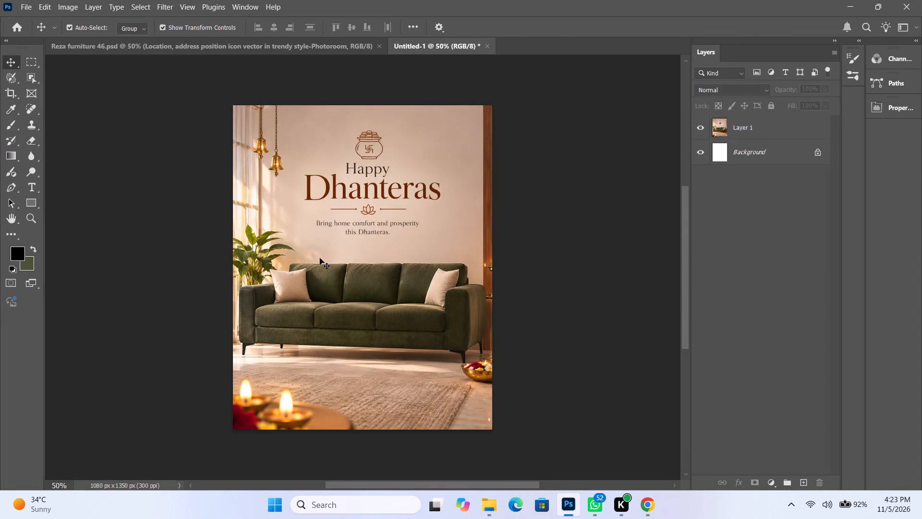
Scale the pasted Dhanteras sofa image down slightly so it fits the poster canvas.
{"action": "left_click", "coordinate": [317, 254]}
{"action": "key", "text": "ctrl+t"}
{"action": "left_click_drag", "start_coordinate": [504, 444], "coordinate": [494, 434]}
{"action": "left_click", "coordinate": [590, 24]}
{"action": "left_click", "coordinate": [600, 138]}
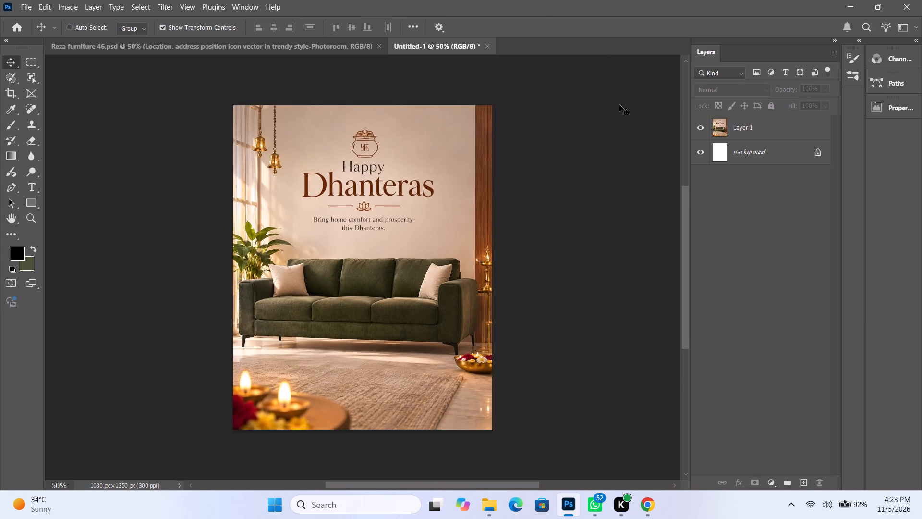
{"action": "key", "text": "ctrl+0"}
Copy the Reza Furniture Mall logo, address text and location pin layers from Reza furniture 46 into the new poster.
{"action": "left_click", "coordinate": [292, 43]}
{"action": "key", "text": "space"}
{"action": "key", "text": "space"}
{"action": "left_click", "coordinate": [487, 150]}
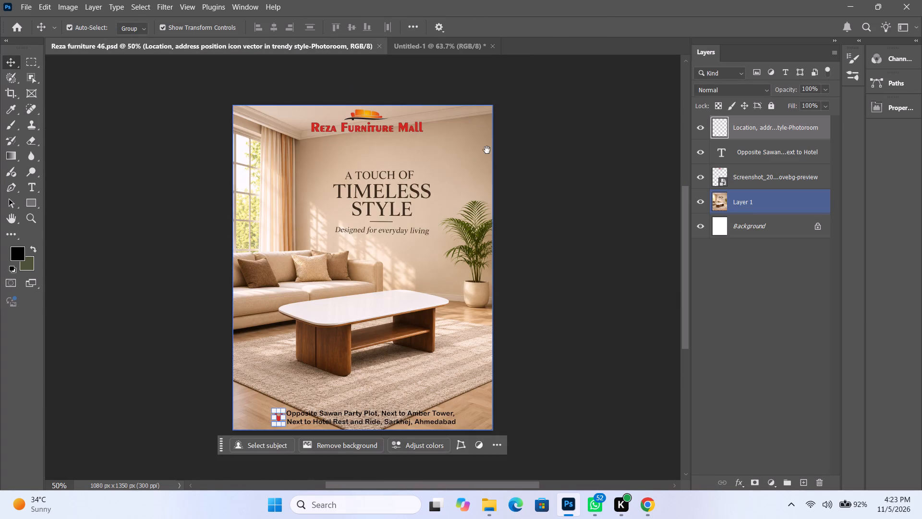
{"action": "left_click", "coordinate": [426, 129]}
{"action": "left_click", "coordinate": [413, 130]}
{"action": "left_click", "coordinate": [749, 131], "text": "shift"}
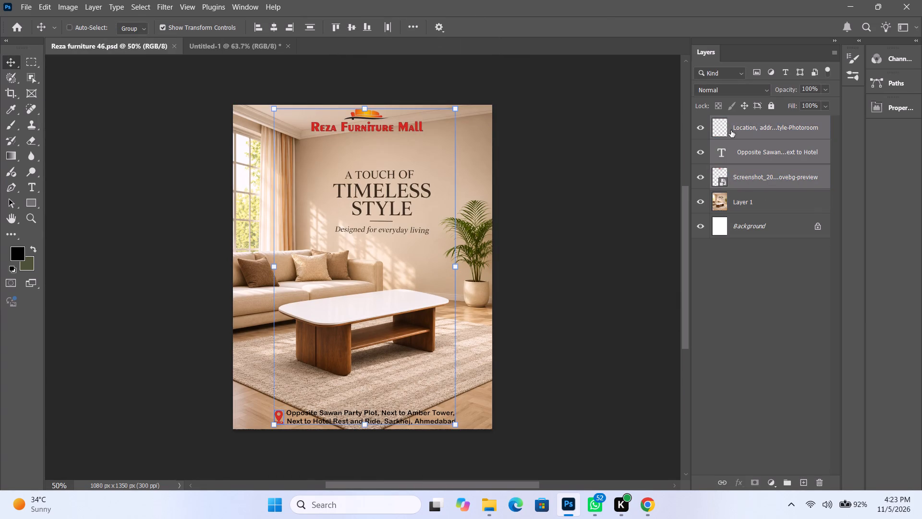
{"action": "key", "text": "ctrl+c"}
{"action": "left_click", "coordinate": [263, 46], "text": "ctrl"}
{"action": "key", "text": "ctrl+v"}
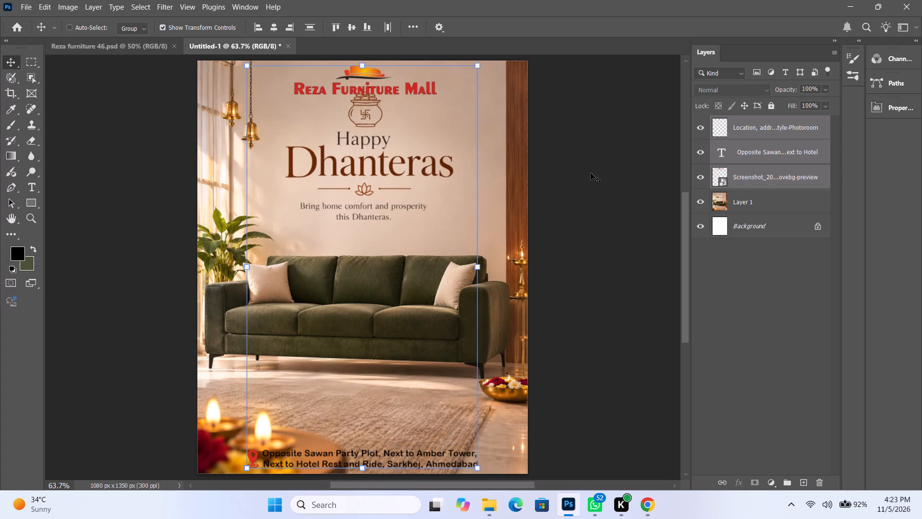
Erase the pot emblem above "Happy" on Layer 1 using the Spot Healing Brush at size 150.
{"action": "left_click", "coordinate": [610, 205]}
{"action": "key", "text": "space"}
{"action": "key", "text": "space"}
{"action": "key", "text": "space"}
{"action": "key", "text": "space"}
{"action": "key", "text": "space"}
{"action": "key", "text": "space"}
{"action": "key", "text": "space"}
{"action": "key", "text": "space"}
{"action": "key", "text": "space"}
{"action": "key", "text": "space"}
{"action": "key", "text": "space"}
{"action": "key", "text": "space"}
{"action": "key", "text": "space"}
{"action": "key", "text": "space"}
{"action": "key", "text": "space"}
{"action": "key", "text": "space"}
{"action": "key", "text": "space"}
{"action": "left_click_drag", "start_coordinate": [607, 157], "coordinate": [606, 206]}
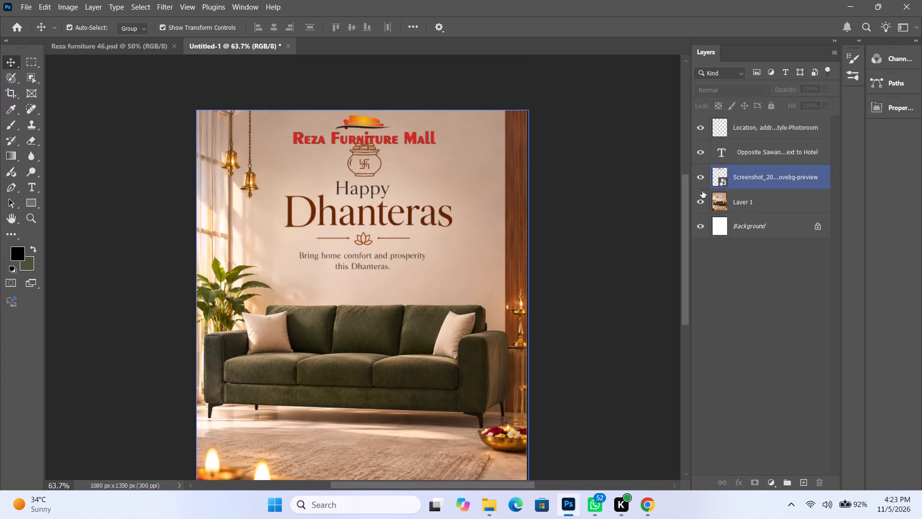
{"action": "left_click", "coordinate": [744, 203]}
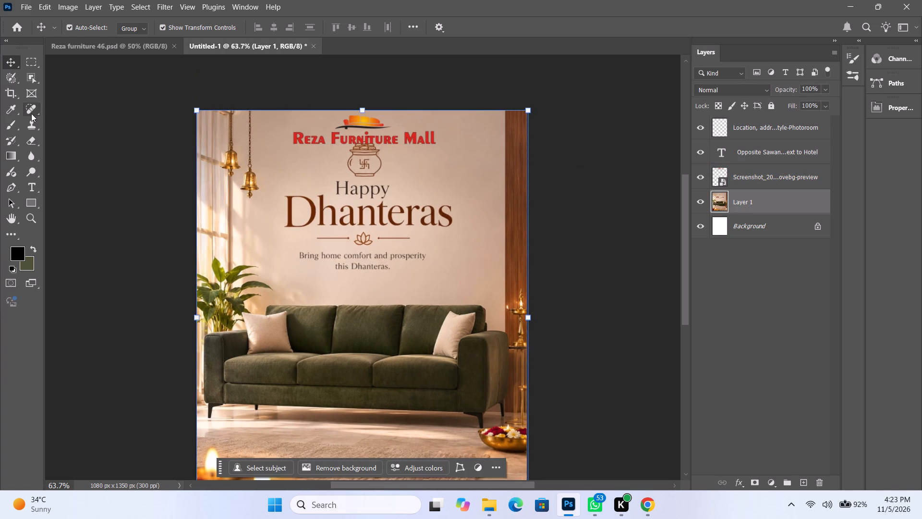
{"action": "left_click", "coordinate": [31, 113]}
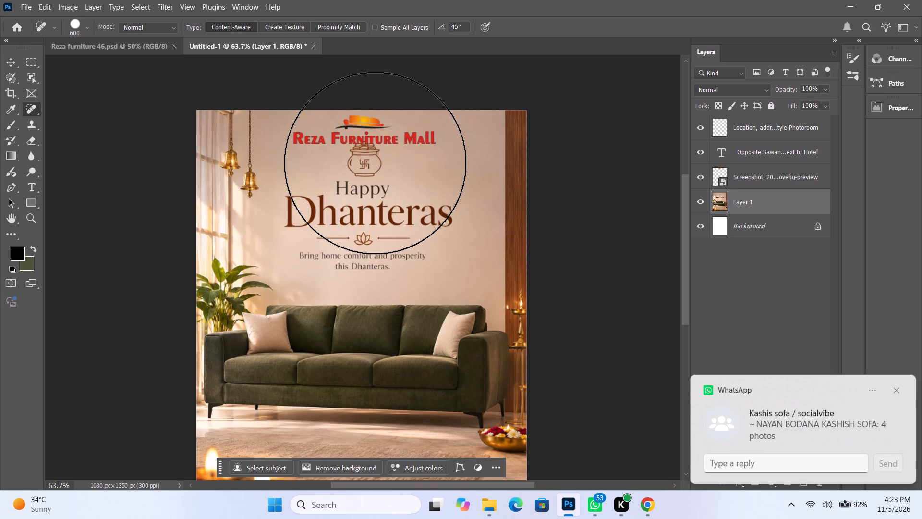
{"action": "key", "text": "bracketleft"}
{"action": "key", "text": "bracketleft"}
{"action": "key", "text": "bracketleft"}
{"action": "key", "text": "bracketleft"}
{"action": "key", "text": "bracketleft"}
{"action": "key", "text": "bracketleft"}
{"action": "key", "text": "bracketleft"}
{"action": "key", "text": "bracketleft"}
{"action": "key", "text": "bracketleft"}
{"action": "type", "text": "]]"}
{"action": "scroll", "coordinate": [348, 167], "scroll_direction": "up", "scroll_amount": 4, "text": "alt"}
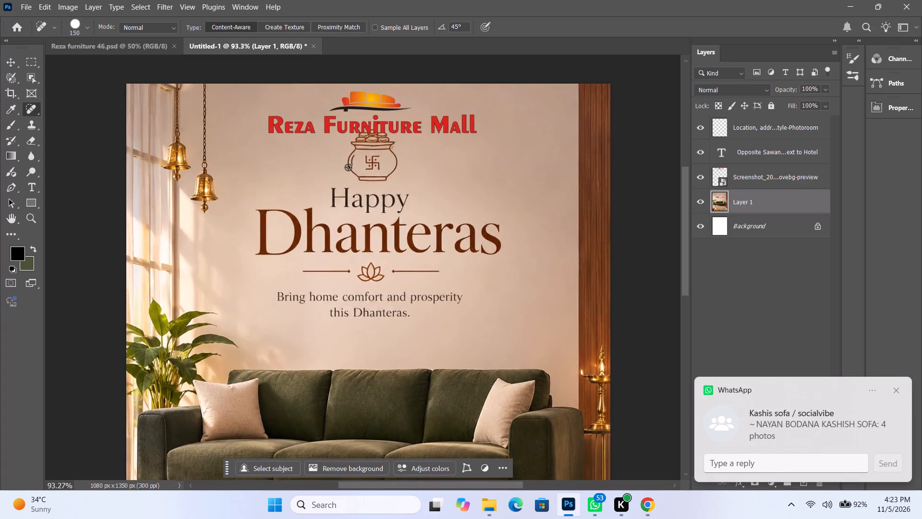
{"action": "scroll", "coordinate": [348, 167], "scroll_direction": "up", "scroll_amount": 3, "text": "alt"}
{"action": "key", "text": "space"}
{"action": "key", "text": "space"}
{"action": "key", "text": "space"}
{"action": "key", "text": "space"}
{"action": "key", "text": "space"}
{"action": "key", "text": "space"}
{"action": "key", "text": "space"}
{"action": "left_click_drag", "start_coordinate": [365, 161], "coordinate": [333, 246]}
{"action": "left_click_drag", "start_coordinate": [343, 231], "coordinate": [357, 231]}
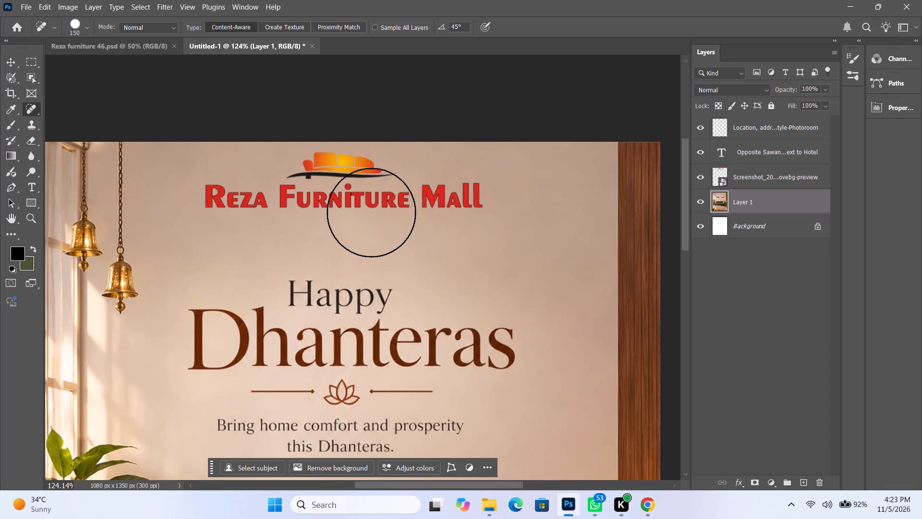
Move only the Reza Furniture Mall logo layer down by 10 px.
{"action": "key", "text": "v"}
{"action": "left_click", "coordinate": [374, 199]}
{"action": "left_click", "coordinate": [762, 125]}
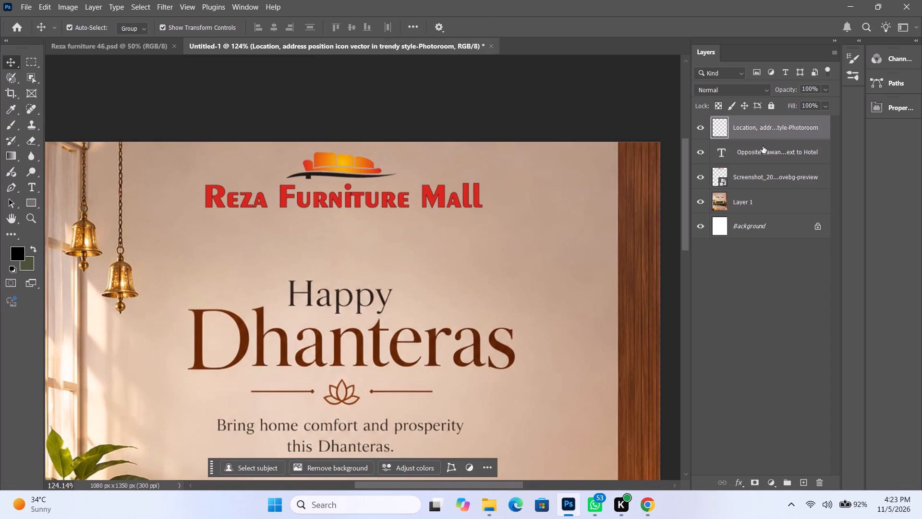
{"action": "left_click", "coordinate": [756, 156]}
{"action": "left_click", "coordinate": [759, 172]}
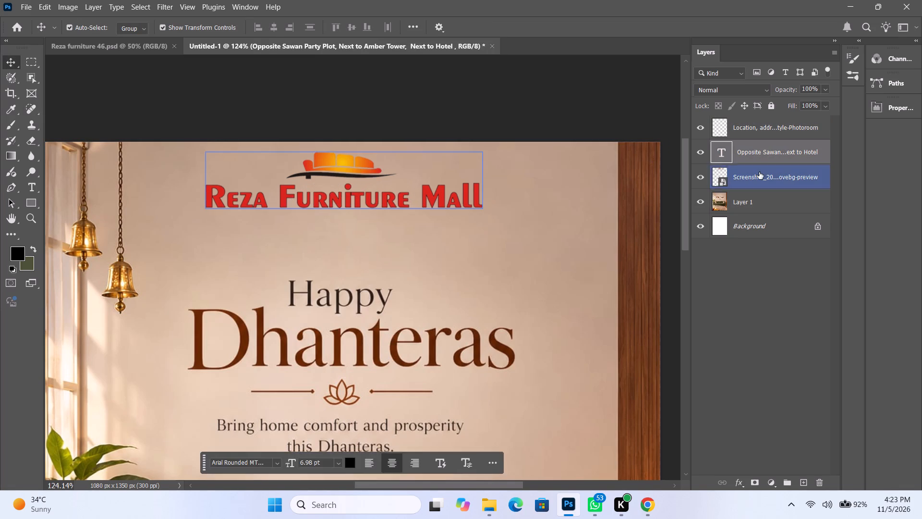
{"action": "key", "text": "shift+Down"}
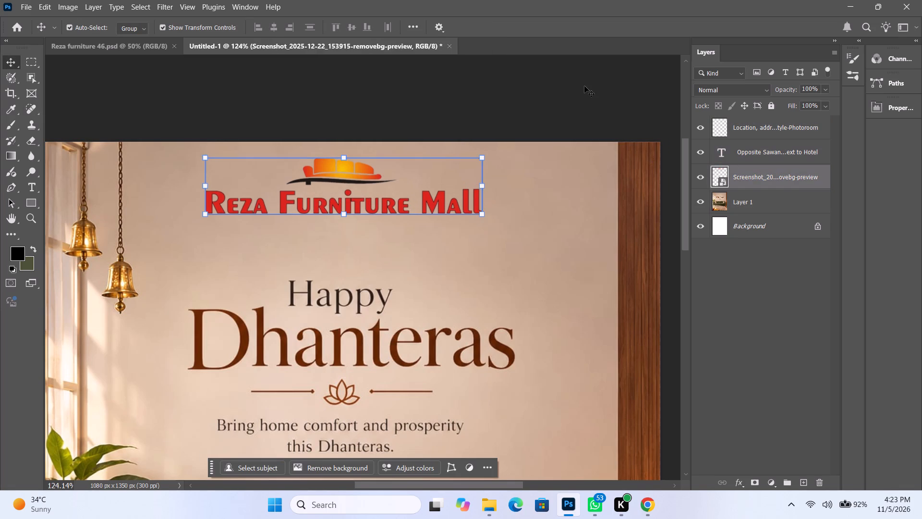
{"action": "left_click", "coordinate": [584, 86]}
{"action": "key", "text": "ctrl+0"}
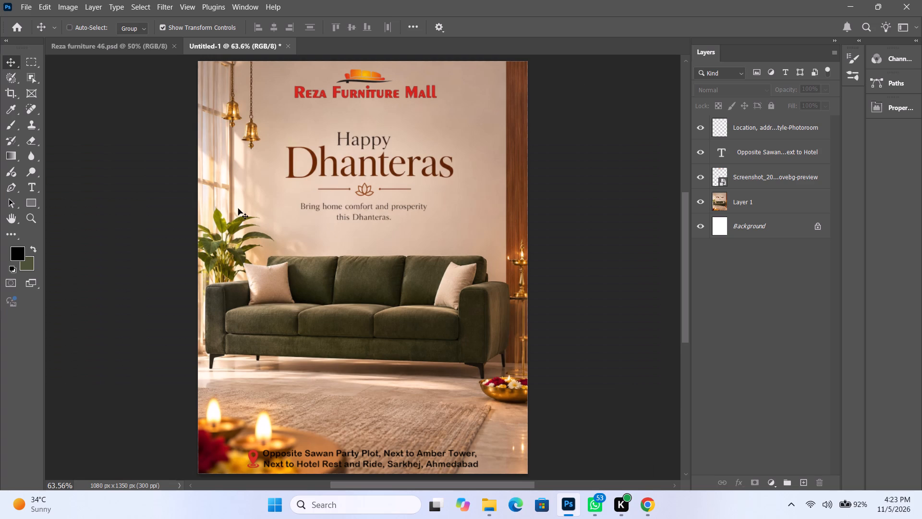
{"action": "key", "text": "ctrl+s"}
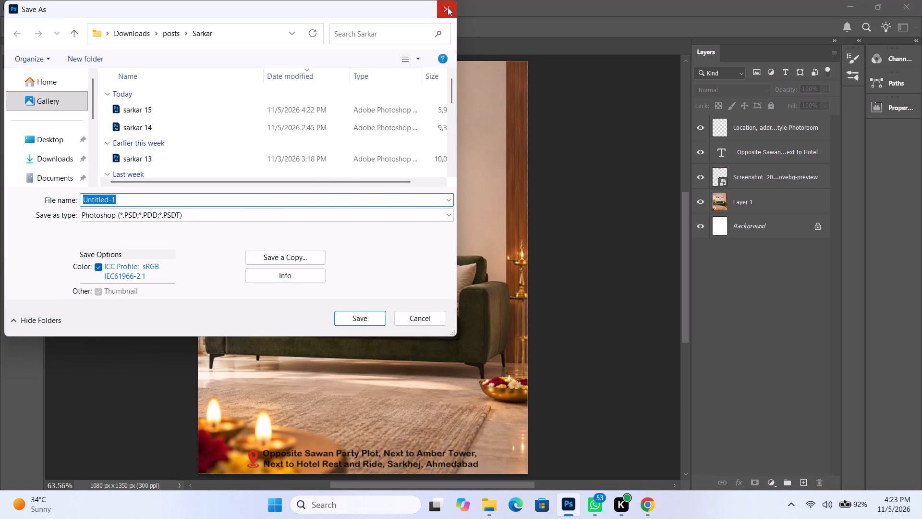
{"action": "left_click", "coordinate": [448, 7]}
Change the whole address text at the bottom of the poster to white (ffffff).
{"action": "key", "text": "t"}
{"action": "left_click", "coordinate": [377, 457]}
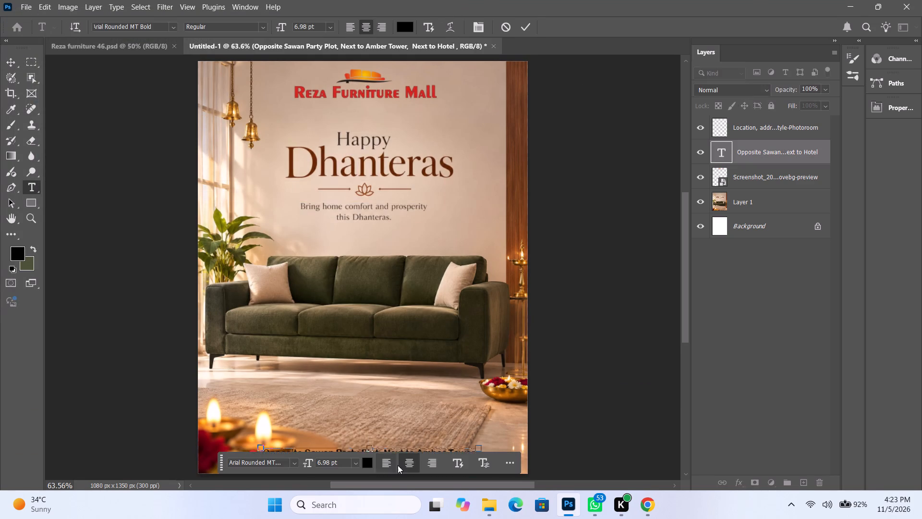
{"action": "key", "text": "ctrl+a"}
{"action": "left_click", "coordinate": [370, 463]}
{"action": "left_click_drag", "start_coordinate": [602, 232], "coordinate": [207, 0]}
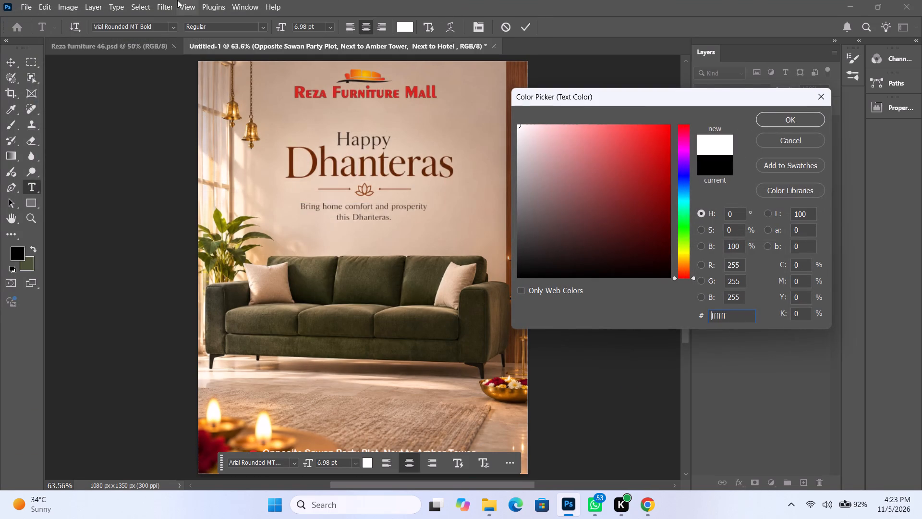
{"action": "left_click", "coordinate": [805, 122]}
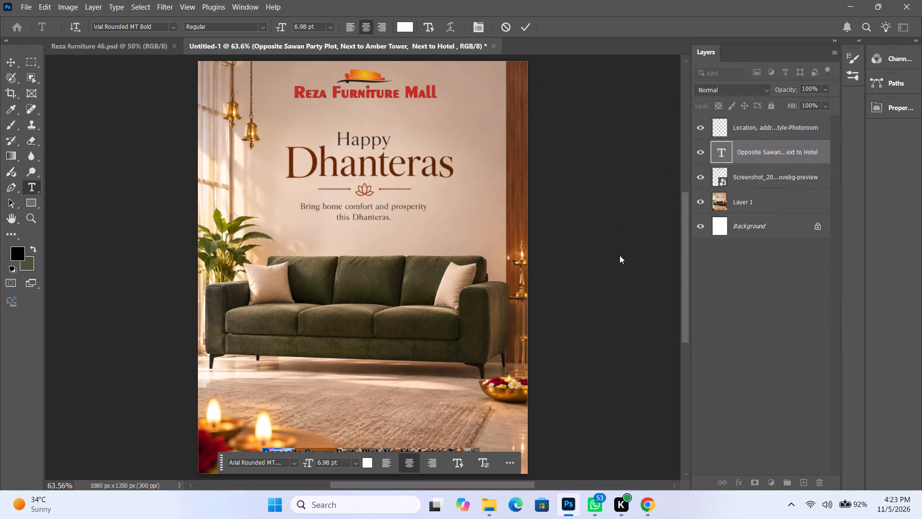
{"action": "left_click", "coordinate": [526, 35]}
{"action": "key", "text": "v"}
{"action": "left_click", "coordinate": [574, 124]}
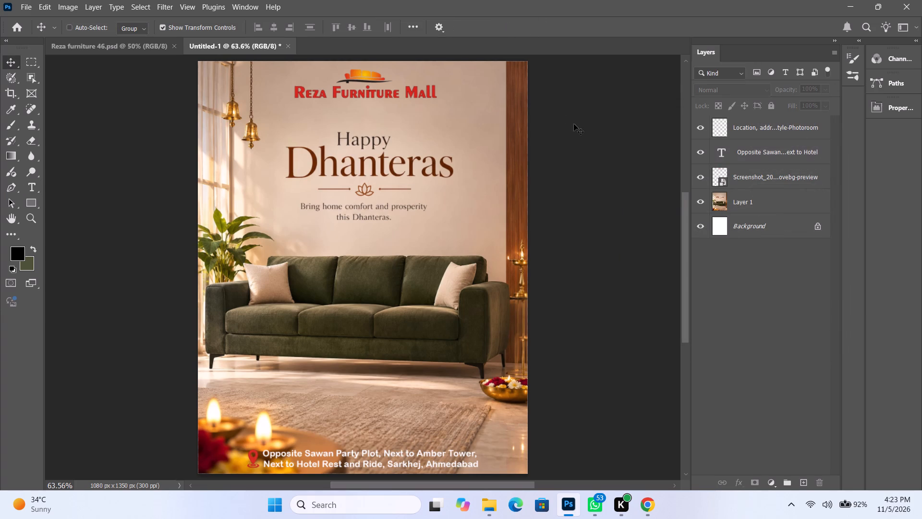
Save the poster as a Photoshop file named Reza furniture 47 in Downloads > posts > Reza Furniture.
{"action": "key", "text": "ctrl+s"}
{"action": "left_click", "coordinate": [61, 165]}
{"action": "double_click", "coordinate": [156, 114]}
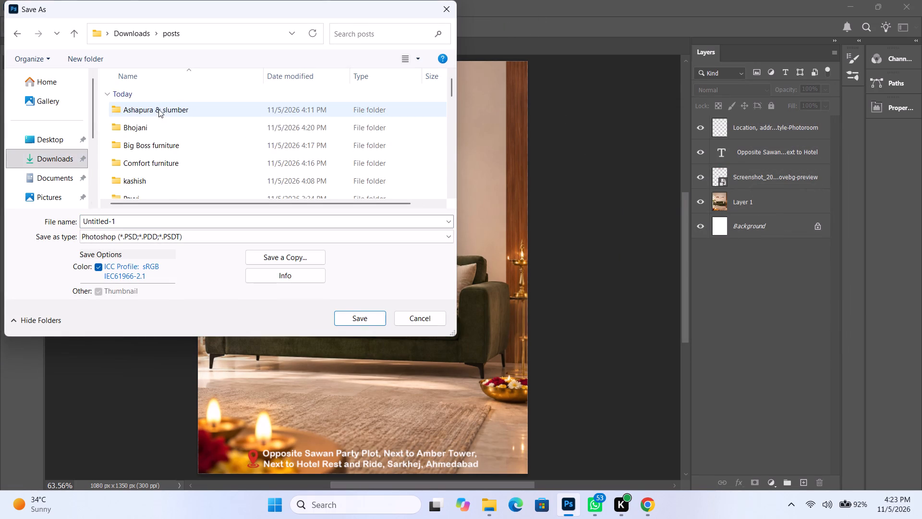
{"action": "key", "text": "r"}
{"action": "key", "text": "Return"}
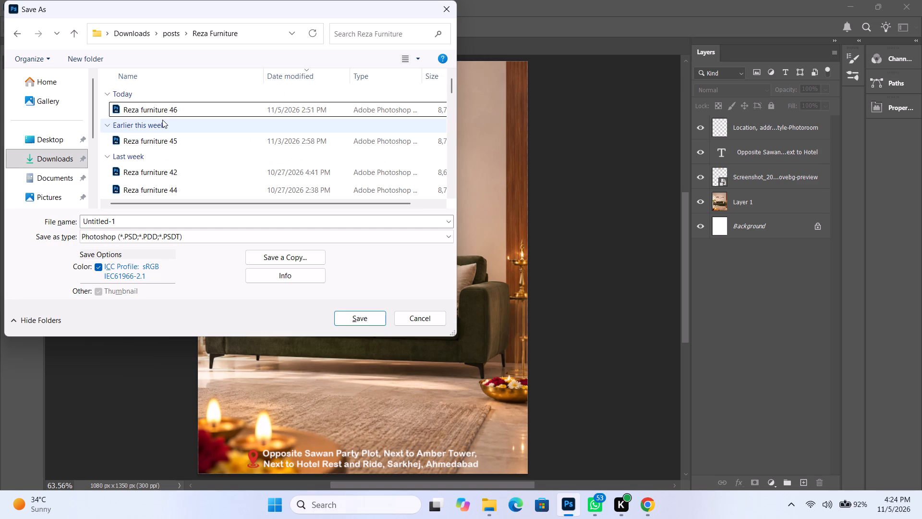
{"action": "left_click", "coordinate": [173, 110]}
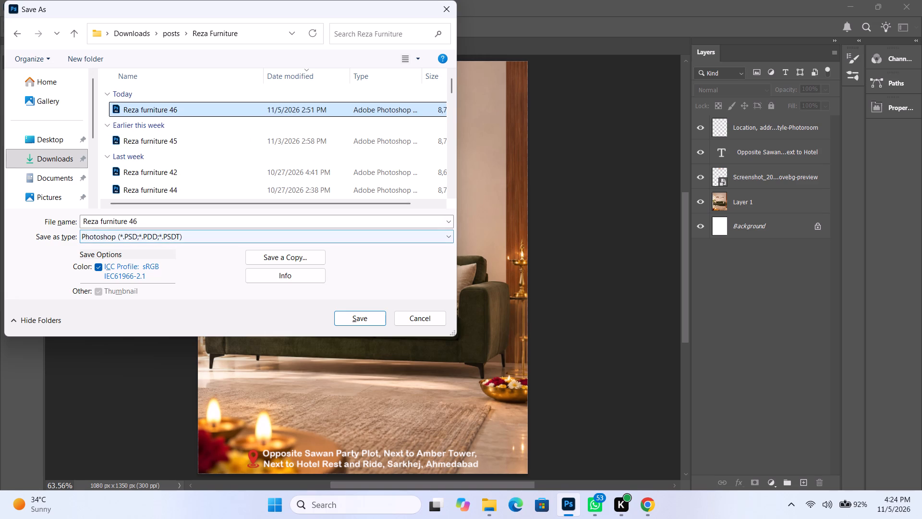
{"action": "triple_click", "coordinate": [185, 220]}
{"action": "left_click", "coordinate": [184, 218]}
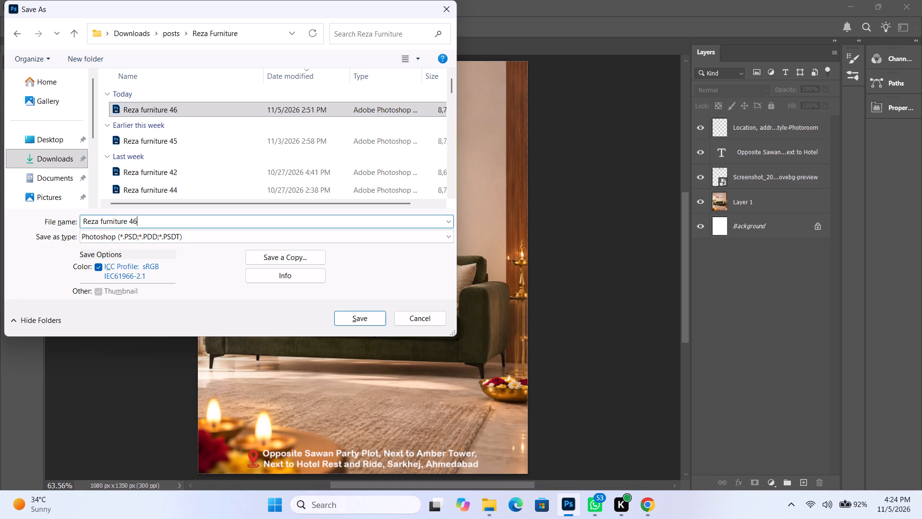
{"action": "key", "text": "BackSpace"}
{"action": "key", "text": "7"}
{"action": "key", "text": "Return"}
{"action": "key", "text": "Return"}
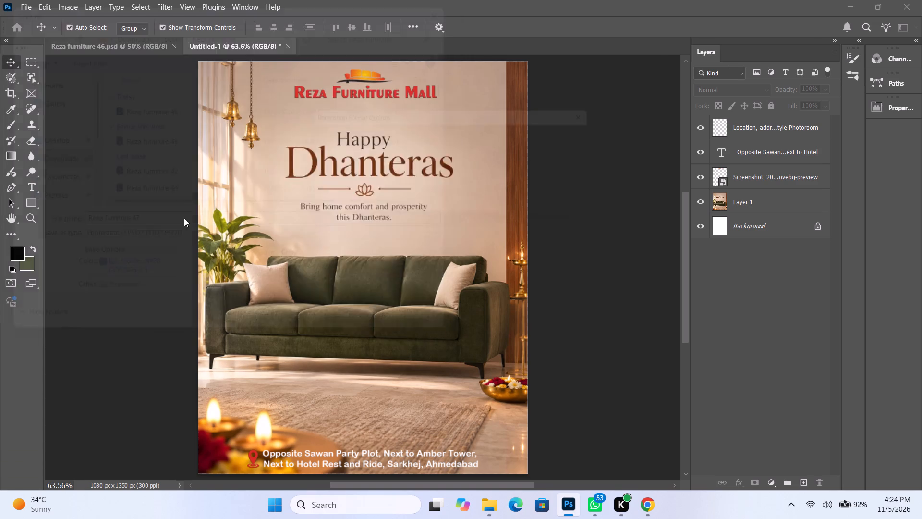
Save a JPEG copy of the poster as Reza furniture 47 in the same folder at quality 12 (Maximum).
{"action": "key", "text": "ctrl+alt+s"}
{"action": "double_click", "coordinate": [191, 199]}
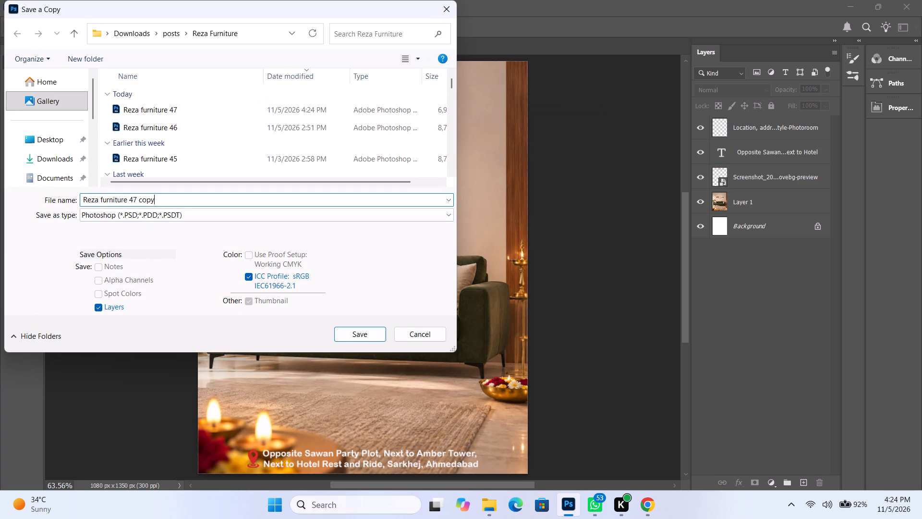
{"action": "key", "text": "BackSpace"}
{"action": "left_click", "coordinate": [194, 220]}
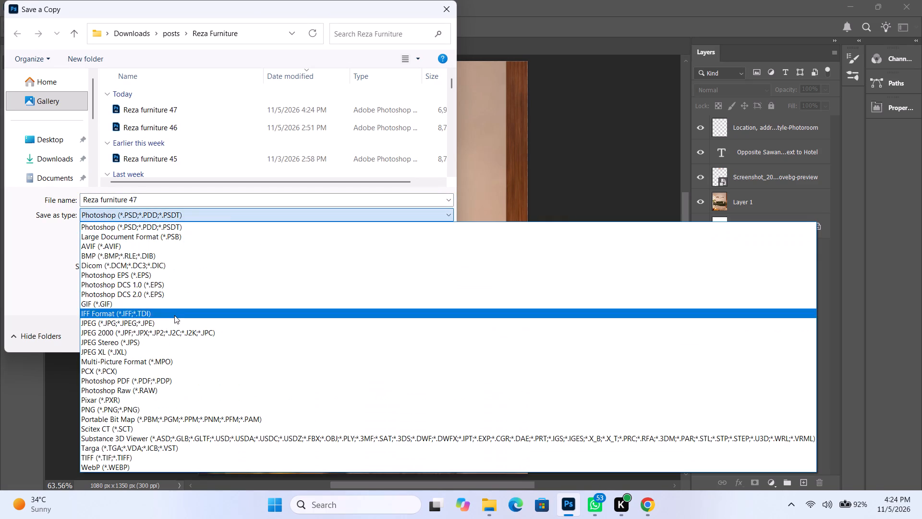
{"action": "left_click", "coordinate": [179, 319]}
{"action": "left_click", "coordinate": [371, 328]}
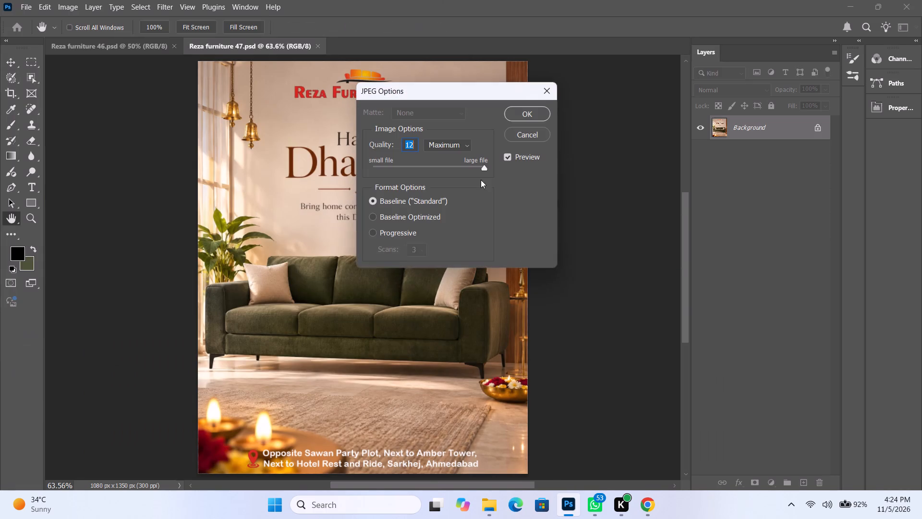
{"action": "left_click", "coordinate": [537, 120]}
Switch to File Explorer and copy the Reza furniture 47 JPEG from the Reza Furniture folder.
{"action": "left_click", "coordinate": [481, 513]}
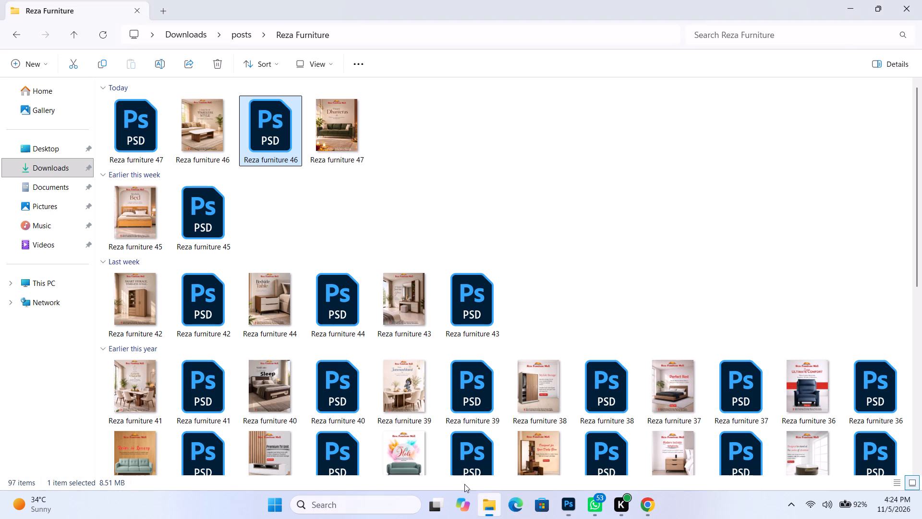
{"action": "left_click", "coordinate": [329, 143]}
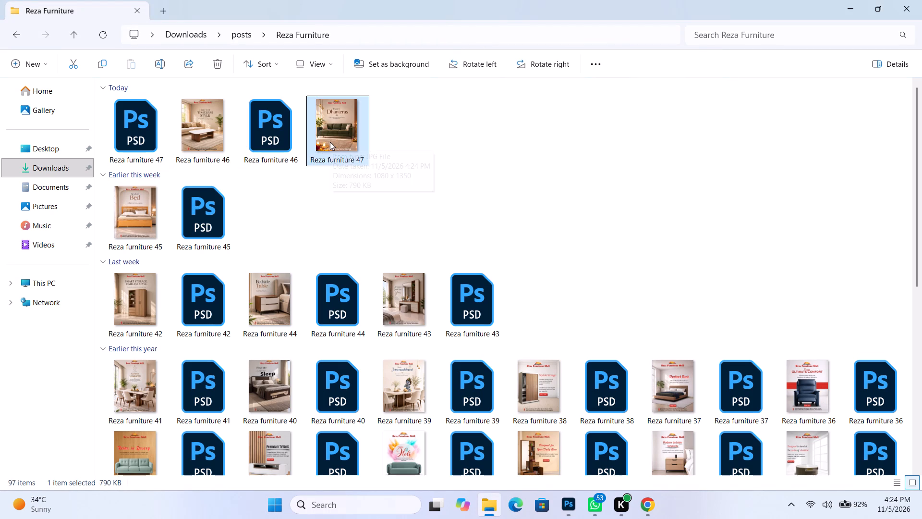
{"action": "key", "text": "ctrl+c"}
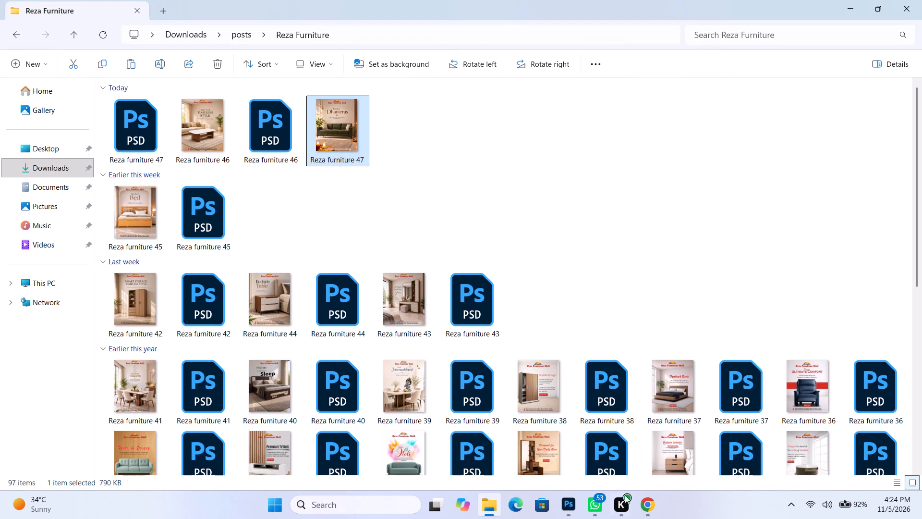
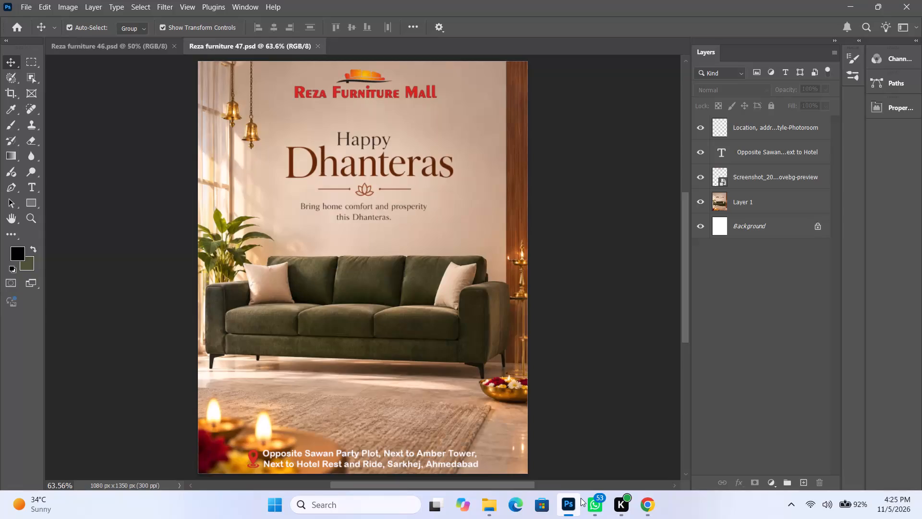
Switch to Pinterest in Chrome, search for "dhanteras post" and open the Amanora Mall Happy Dhanteras pin.
{"action": "left_click", "coordinate": [639, 506]}
{"action": "left_click", "coordinate": [175, 0]}
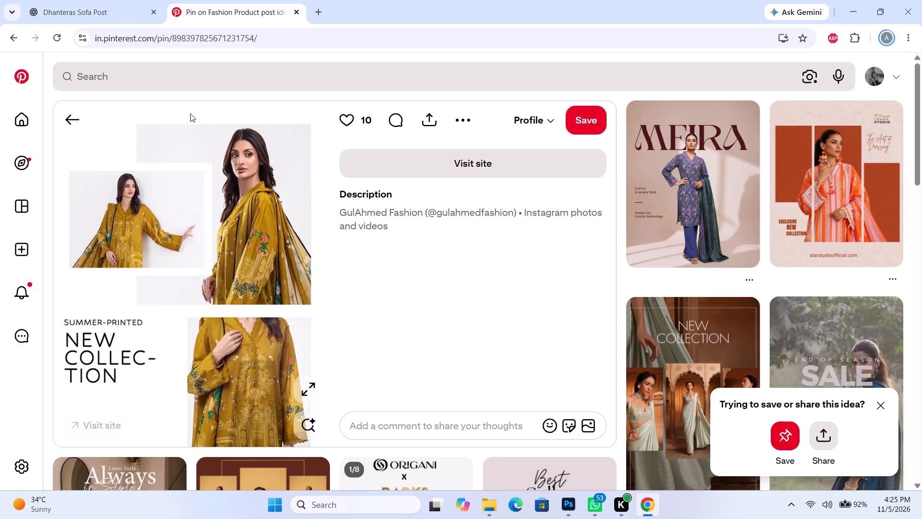
{"action": "left_click", "coordinate": [201, 87]}
{"action": "type", "text": "dh"}
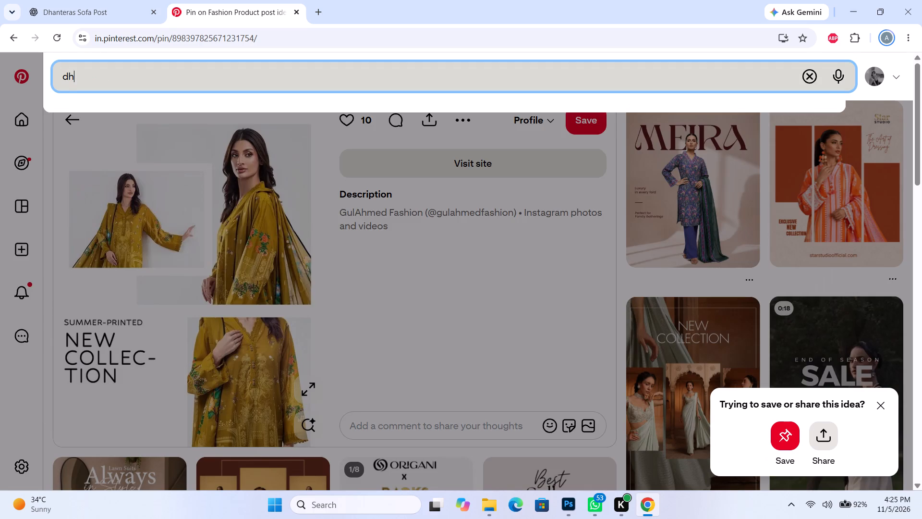
{"action": "key", "text": "a"}
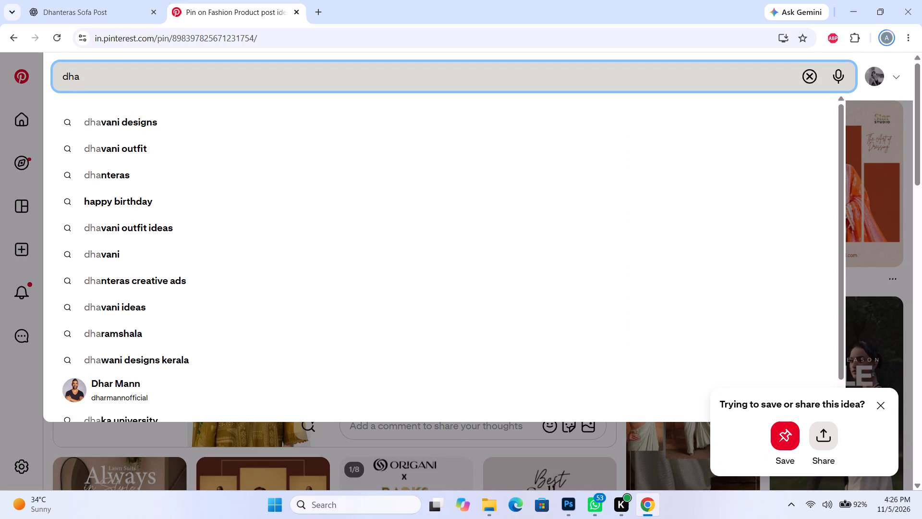
{"action": "type", "text": "nt"}
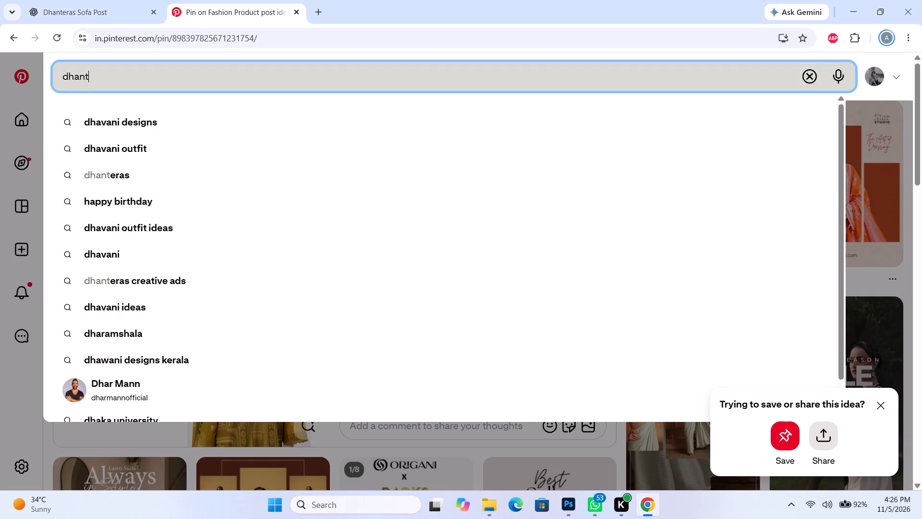
{"action": "left_click", "coordinate": [181, 131]}
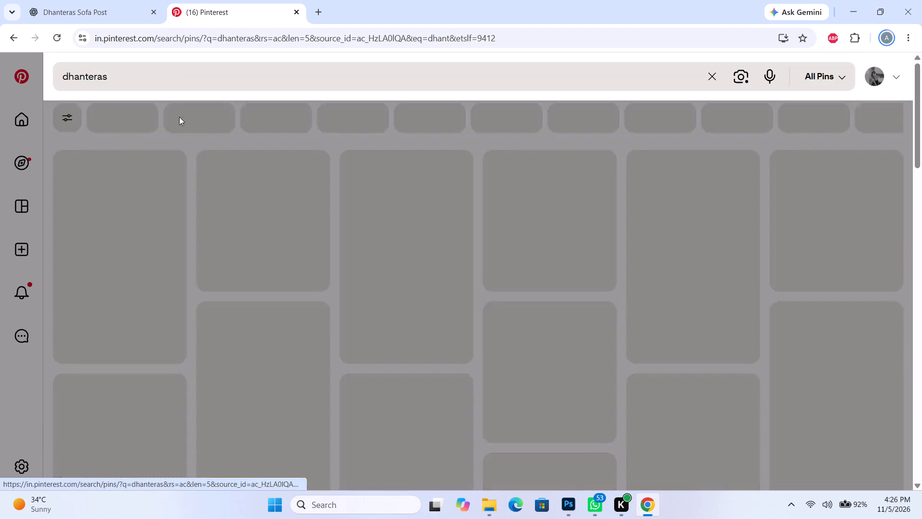
{"action": "left_click", "coordinate": [178, 83]}
{"action": "key", "text": "space"}
{"action": "type", "text": "post"}
{"action": "key", "text": "space"}
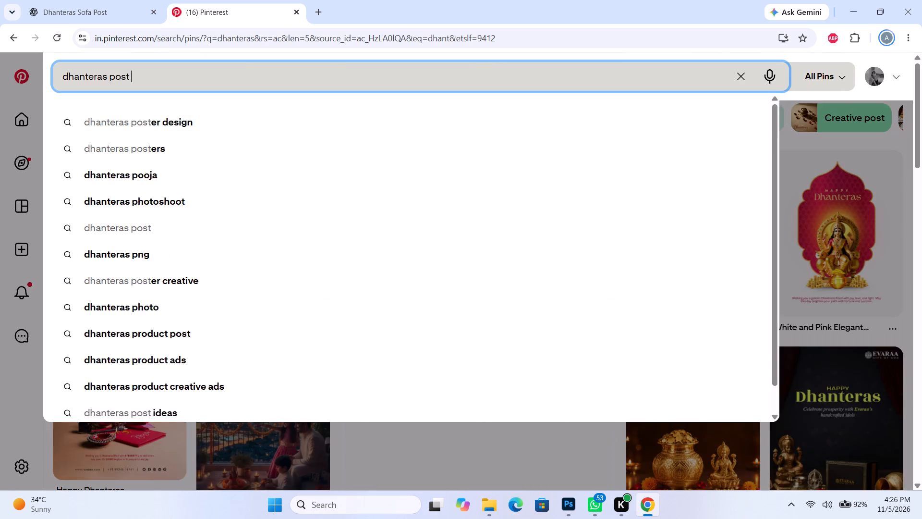
{"action": "key", "text": "Return"}
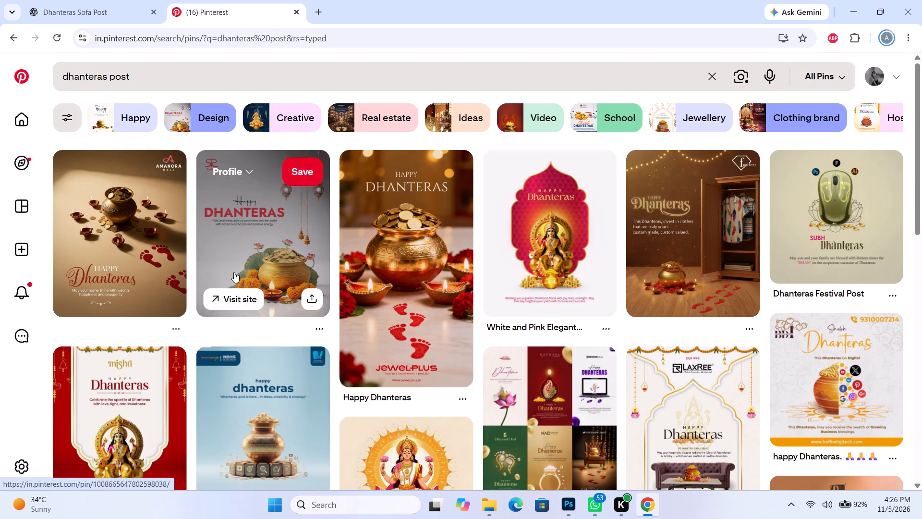
{"action": "left_click", "coordinate": [136, 207]}
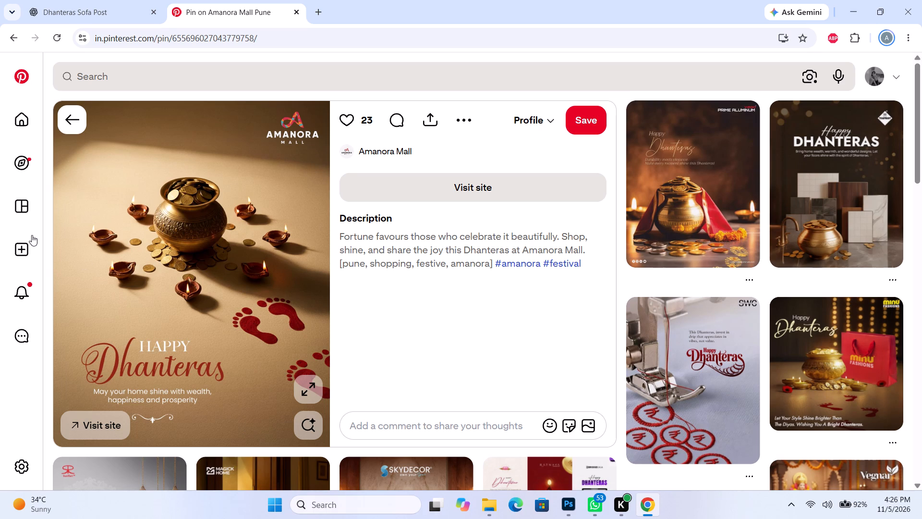
Search Pinterest for "dhanteras outfit" and open the FREYAA pin reading "This Diwali, glow up in new festive fits".
{"action": "left_click", "coordinate": [81, 118]}
{"action": "left_click_drag", "start_coordinate": [149, 84], "coordinate": [109, 85]}
{"action": "key", "text": "BackSpace"}
{"action": "type", "text": "out"}
{"action": "left_click", "coordinate": [131, 129]}
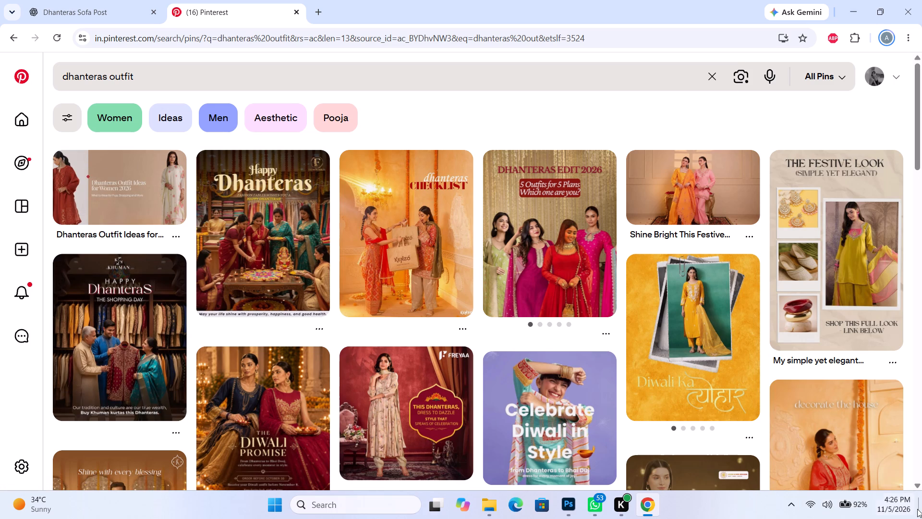
{"action": "scroll", "coordinate": [233, 153], "scroll_direction": "down", "scroll_amount": 2}
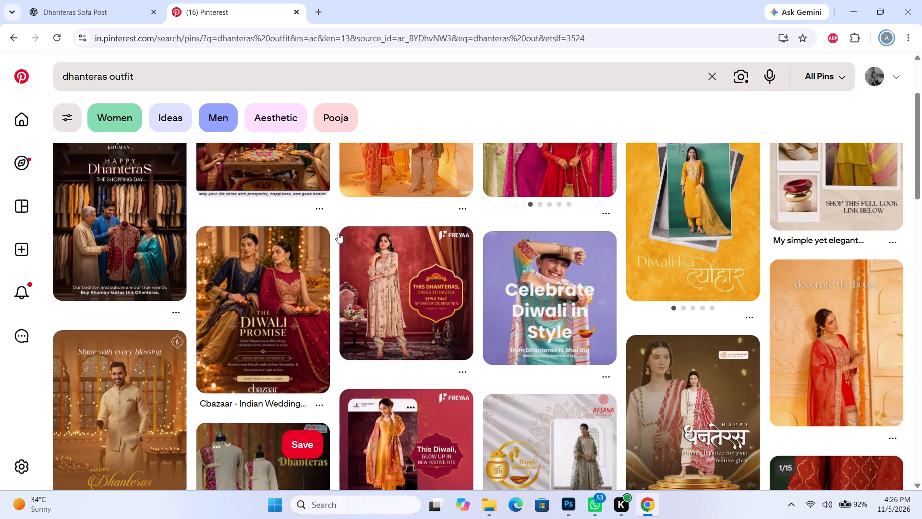
{"action": "scroll", "coordinate": [277, 372], "scroll_direction": "down", "scroll_amount": 3}
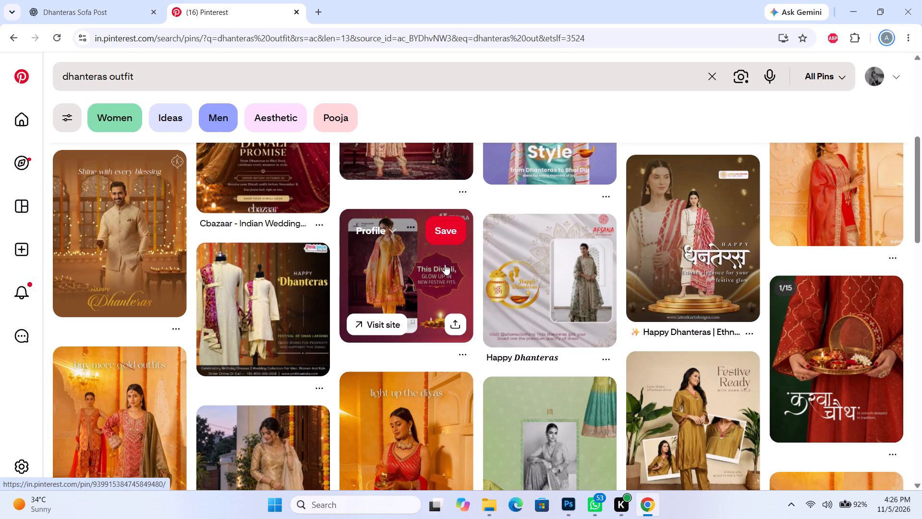
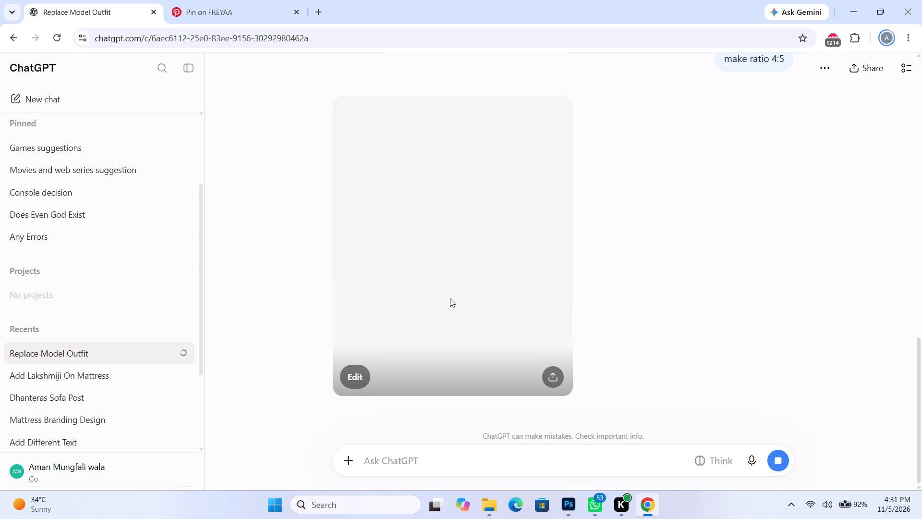
{"action": "right_click", "coordinate": [415, 265]}
{"action": "left_click", "coordinate": [295, 239]}
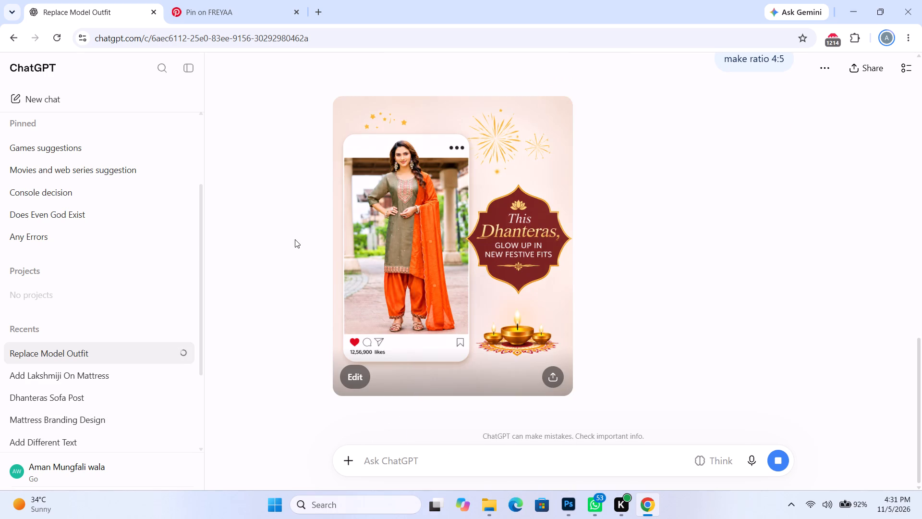
{"action": "right_click", "coordinate": [512, 256]}
{"action": "left_click", "coordinate": [517, 306]}
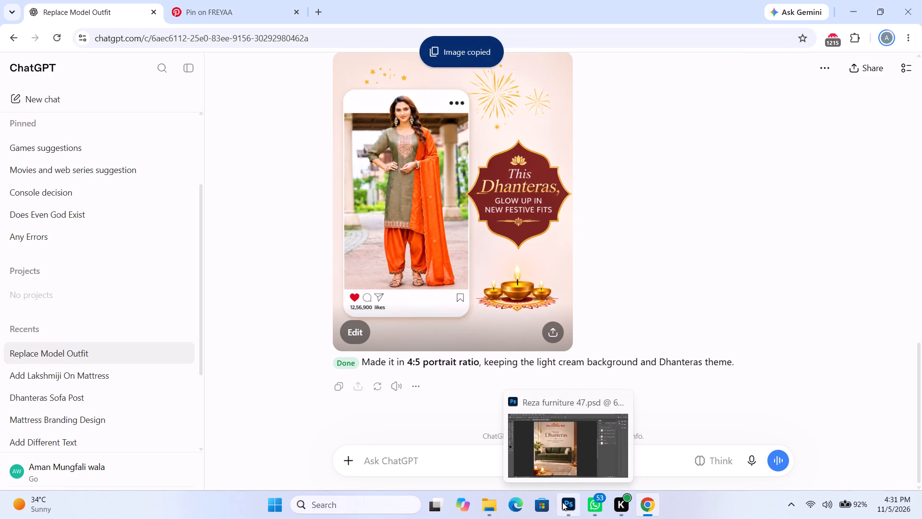
Open the pavvi 23 PSD from the Pavvi posts folder in Photoshop and close the Reza furniture 47 document.
{"action": "left_click", "coordinate": [562, 508]}
{"action": "left_click", "coordinate": [497, 518]}
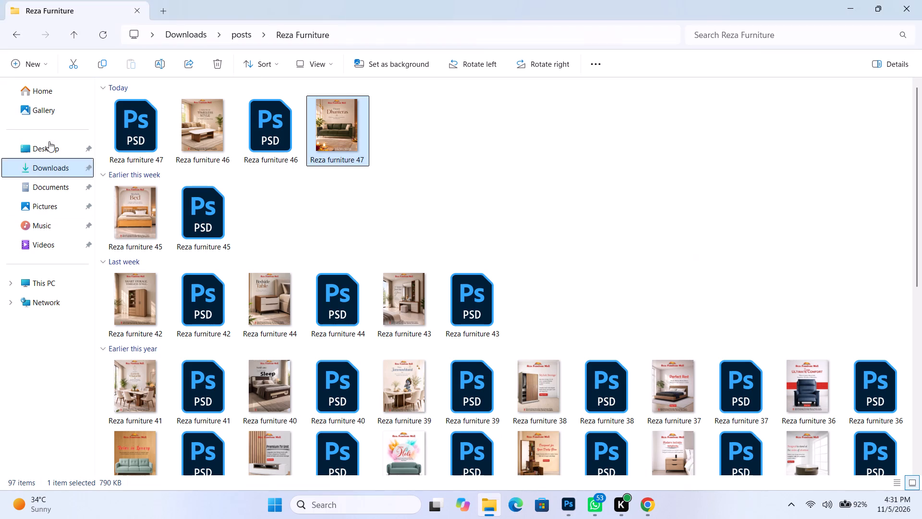
{"action": "left_click", "coordinate": [70, 30]}
{"action": "key", "text": "p"}
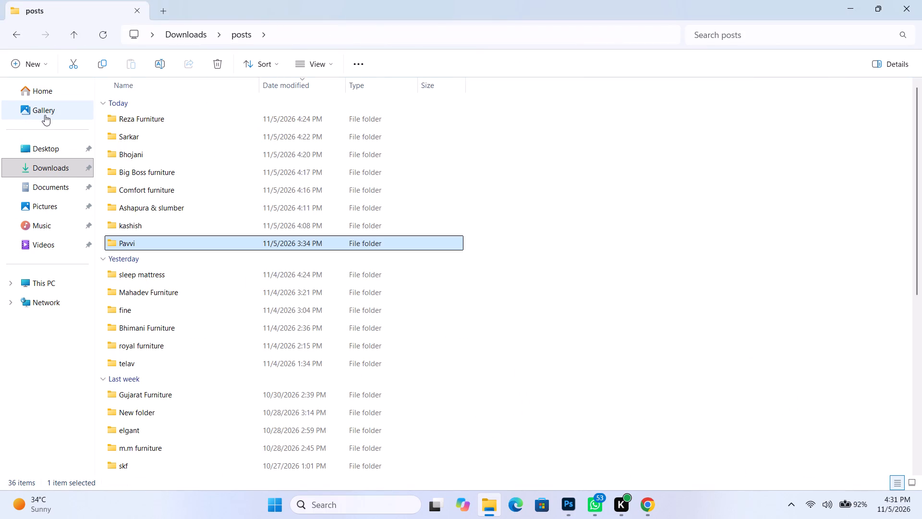
{"action": "key", "text": "Return"}
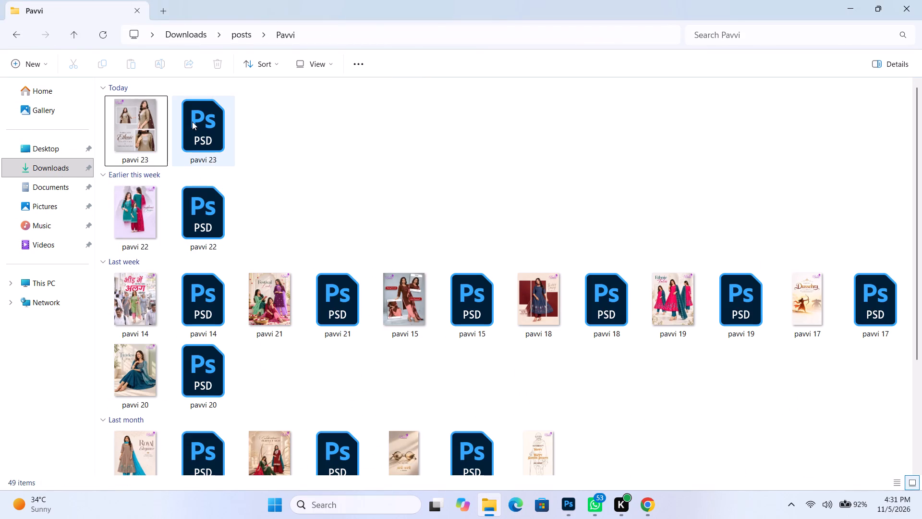
{"action": "double_click", "coordinate": [192, 122]}
{"action": "left_click", "coordinate": [171, 44]}
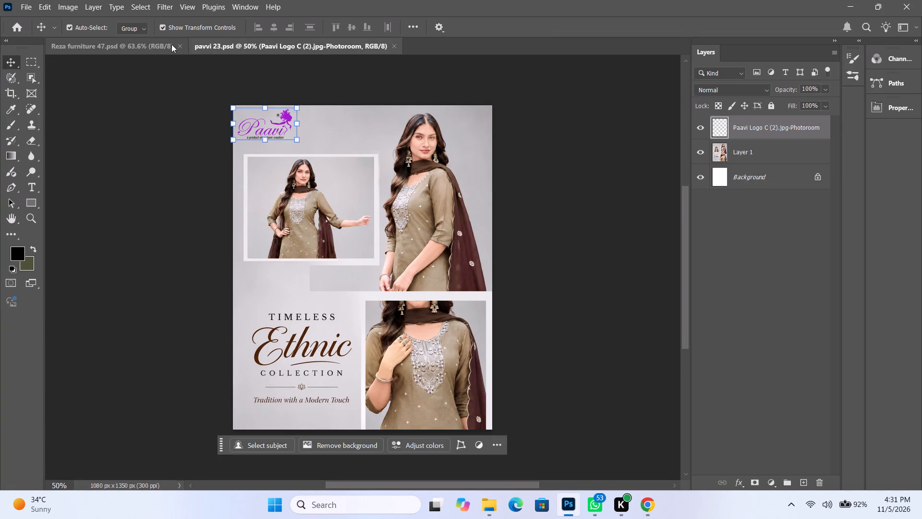
{"action": "left_click", "coordinate": [182, 48]}
Create a new 1080 x 1350 px document at 300 ppi and paste the copied Dhanteras poster into it.
{"action": "key", "text": "ctrl+n"}
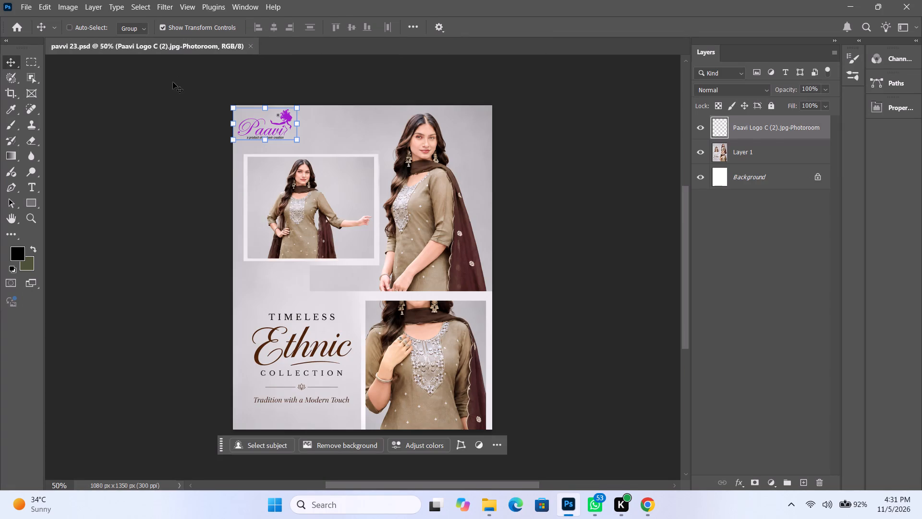
{"action": "left_click", "coordinate": [307, 122]}
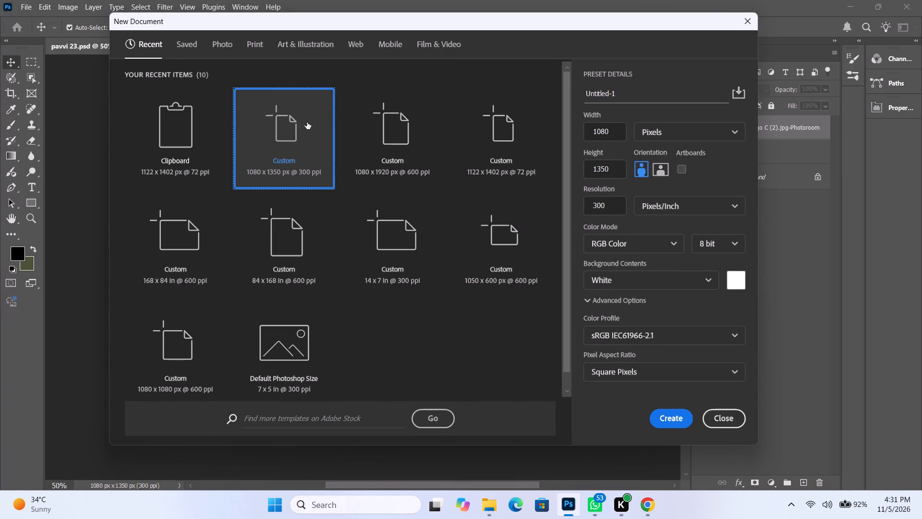
{"action": "key", "text": "Return"}
{"action": "key", "text": "ctrl+v"}
{"action": "left_click", "coordinate": [598, 230]}
Scale the pasted poster layer down to about 96.6% so it fits the canvas.
{"action": "left_click", "coordinate": [423, 226]}
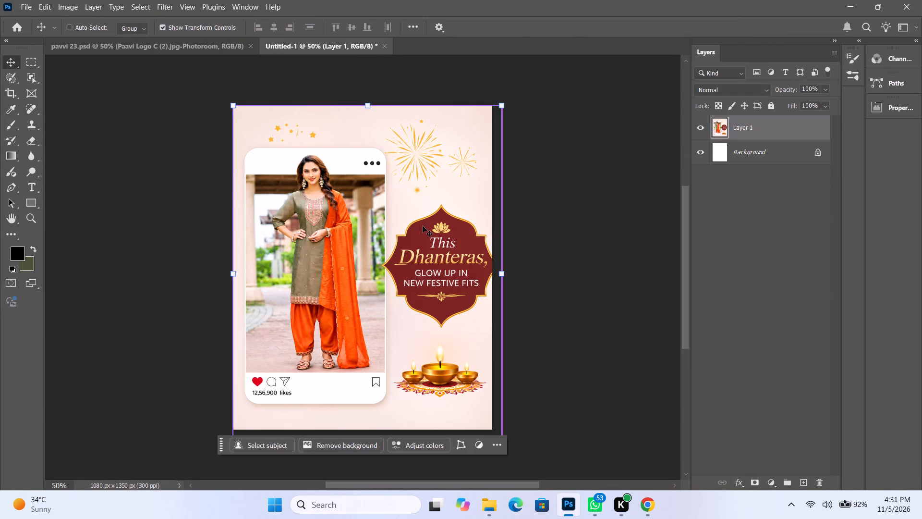
{"action": "key", "text": "ctrl+t"}
{"action": "left_click_drag", "start_coordinate": [506, 446], "coordinate": [501, 441]}
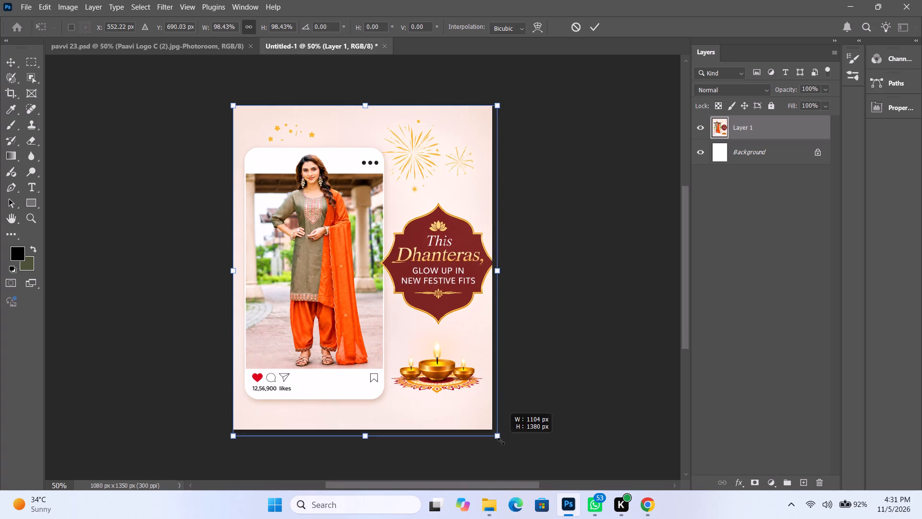
{"action": "left_click_drag", "start_coordinate": [501, 441], "coordinate": [495, 436]}
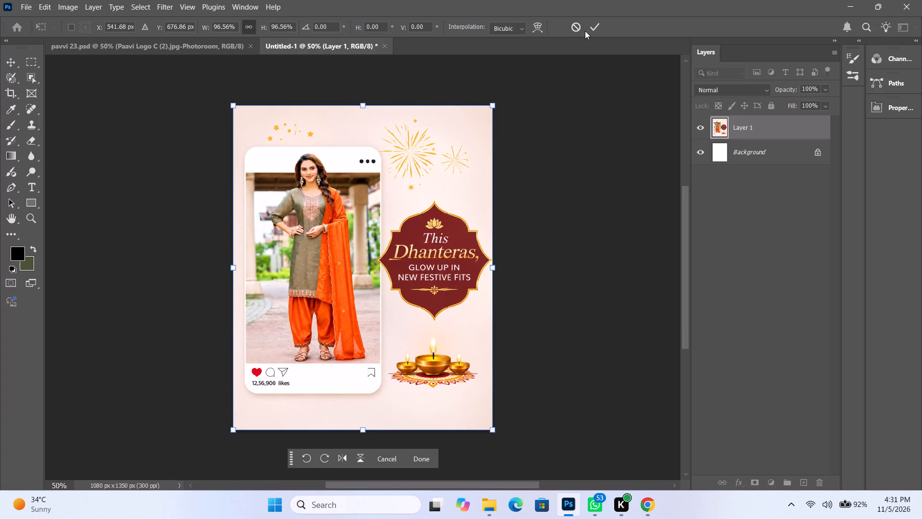
{"action": "left_click", "coordinate": [590, 31]}
{"action": "left_click", "coordinate": [588, 104]}
Copy the Paavi logo from pavvi 23 into the new poster and place it in the top-right corner above the fireworks.
{"action": "left_click", "coordinate": [206, 39]}
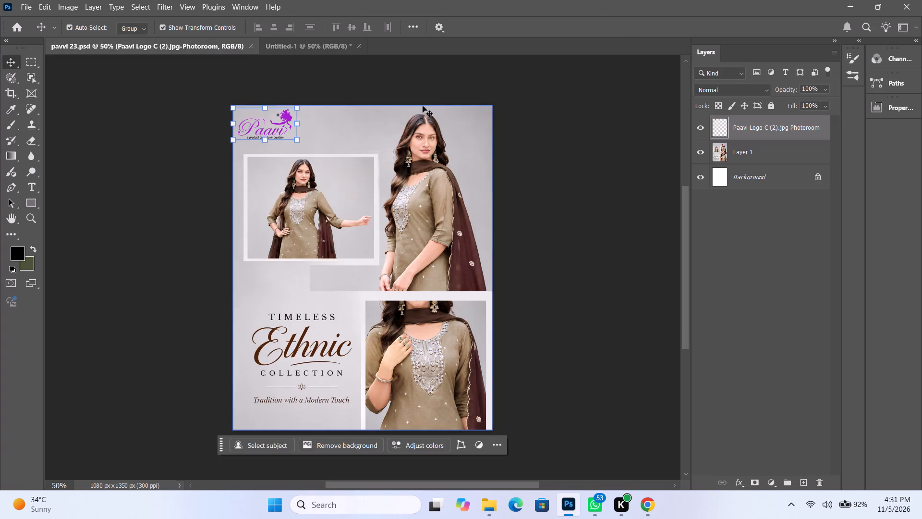
{"action": "key", "text": "ctrl+c"}
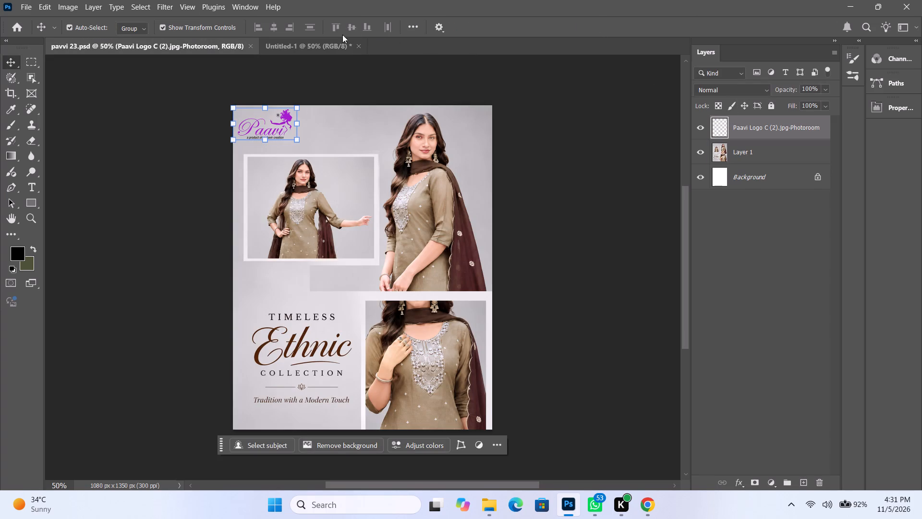
{"action": "left_click", "coordinate": [310, 44]}
{"action": "key", "text": "ctrl+v"}
{"action": "left_click_drag", "start_coordinate": [383, 269], "coordinate": [427, 204]}
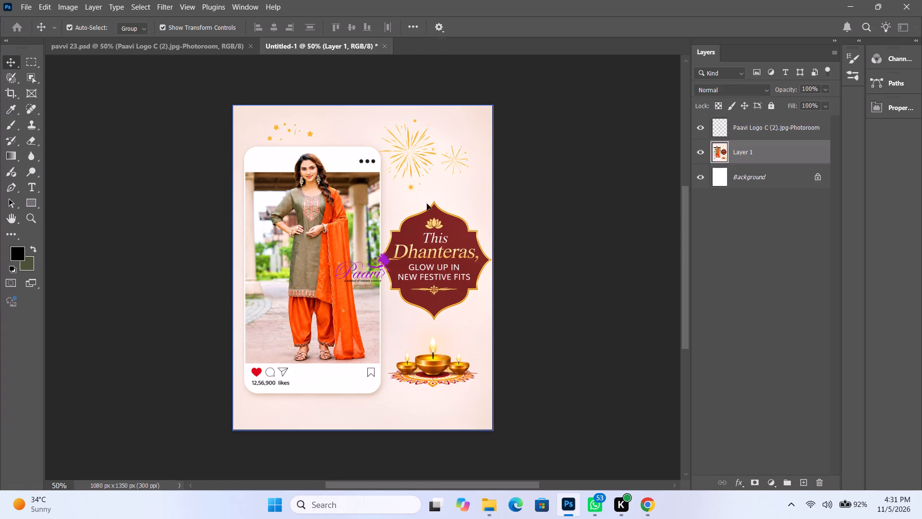
{"action": "left_click_drag", "start_coordinate": [427, 204], "coordinate": [439, 183]}
{"action": "key", "text": "ctrl+z"}
{"action": "left_click_drag", "start_coordinate": [380, 263], "coordinate": [428, 211]}
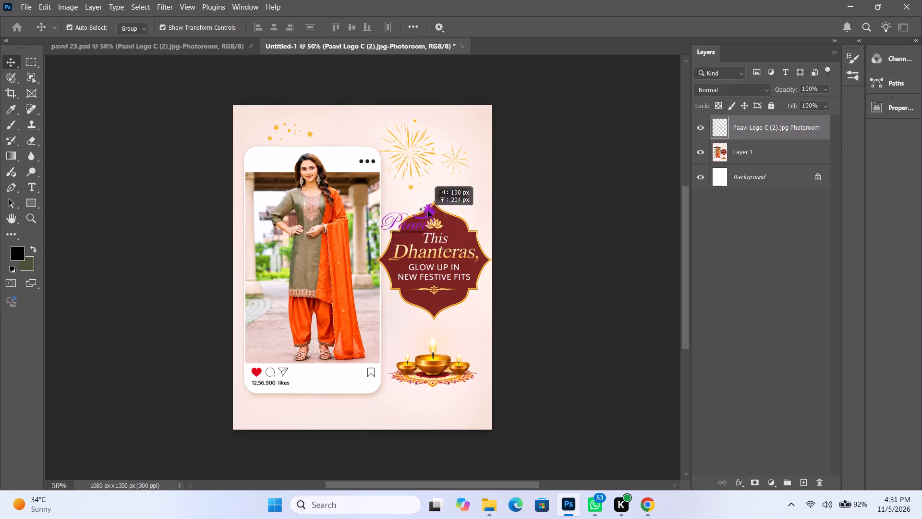
{"action": "left_click_drag", "start_coordinate": [428, 211], "coordinate": [475, 122]}
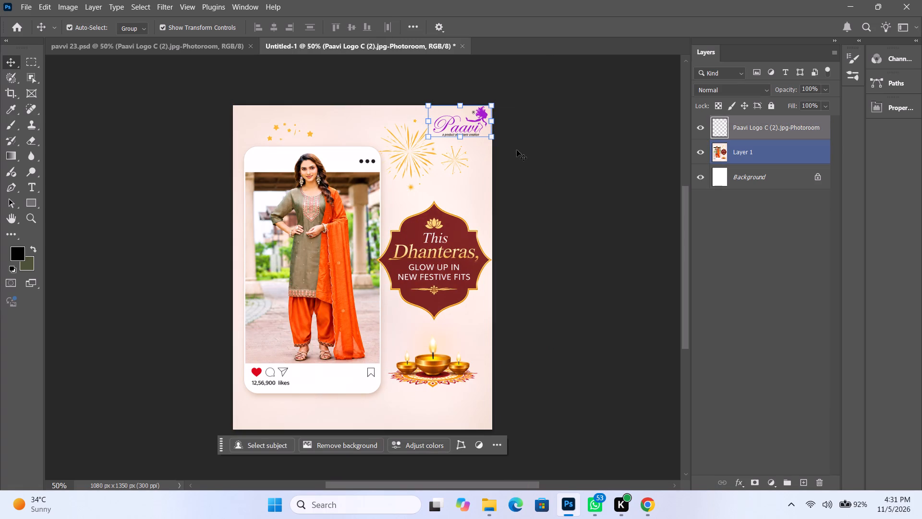
{"action": "key", "text": "Down"}
{"action": "key", "text": "Down"}
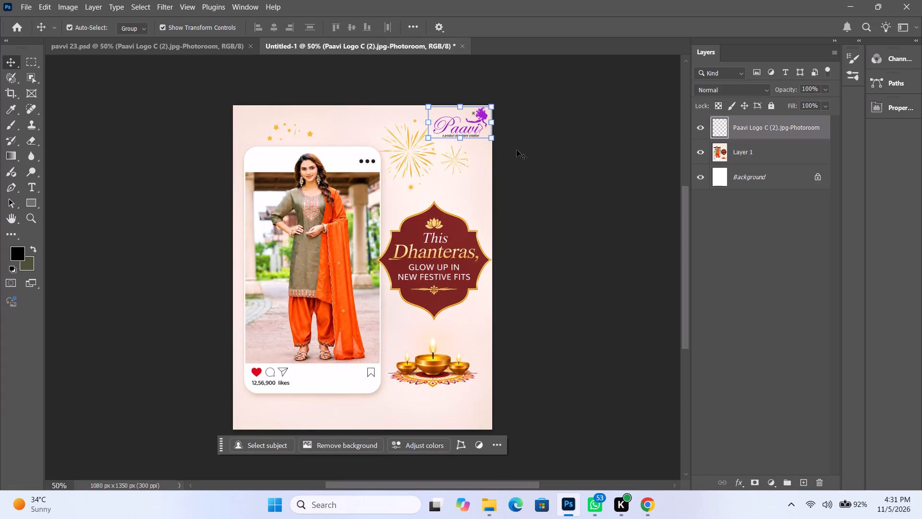
{"action": "left_click", "coordinate": [487, 159]}
{"action": "key", "text": "ctrl+0"}
{"action": "left_click", "coordinate": [617, 128]}
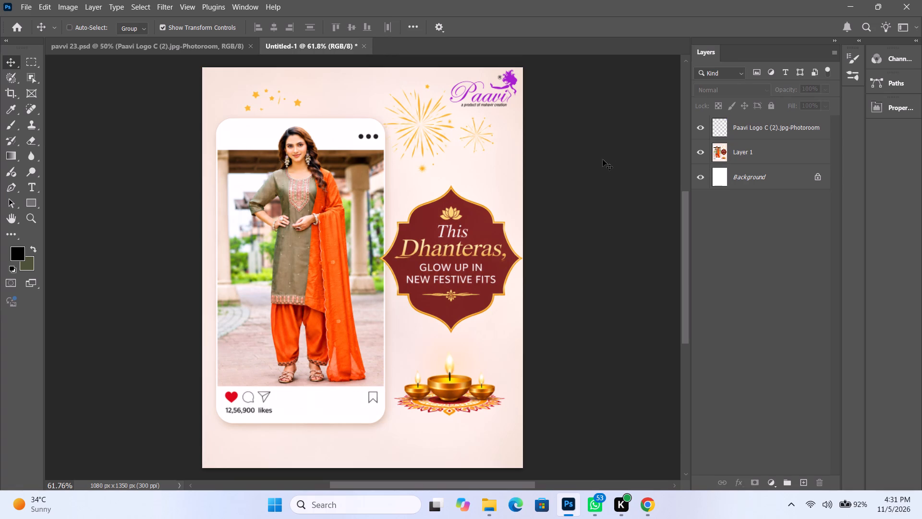
Save the poster as a Photoshop file named "pavvi 24" in the Pavvi folder under posts.
{"action": "key", "text": "ctrl+s"}
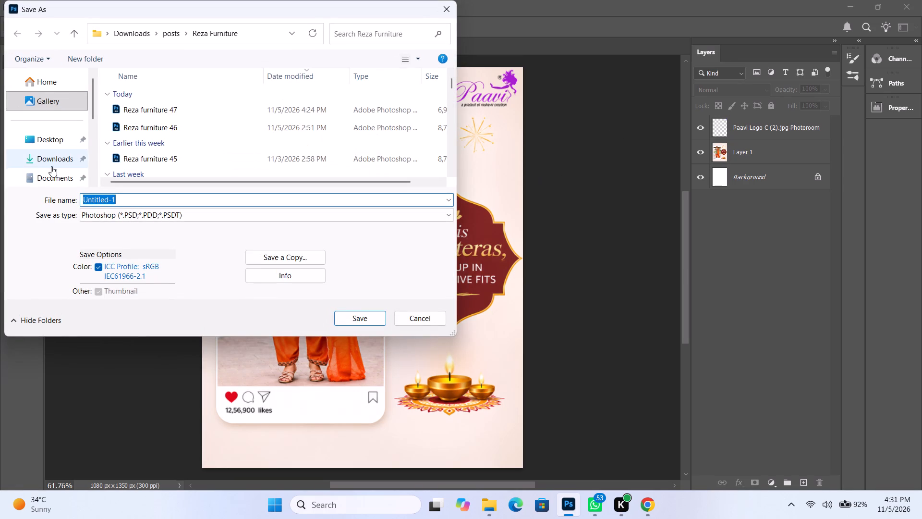
{"action": "left_click", "coordinate": [51, 166]}
{"action": "double_click", "coordinate": [158, 114]}
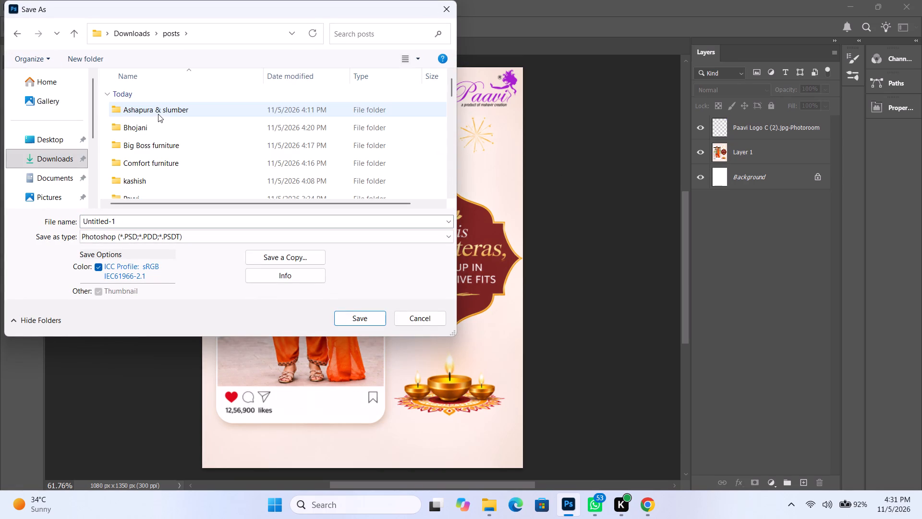
{"action": "key", "text": "p"}
{"action": "key", "text": "Return"}
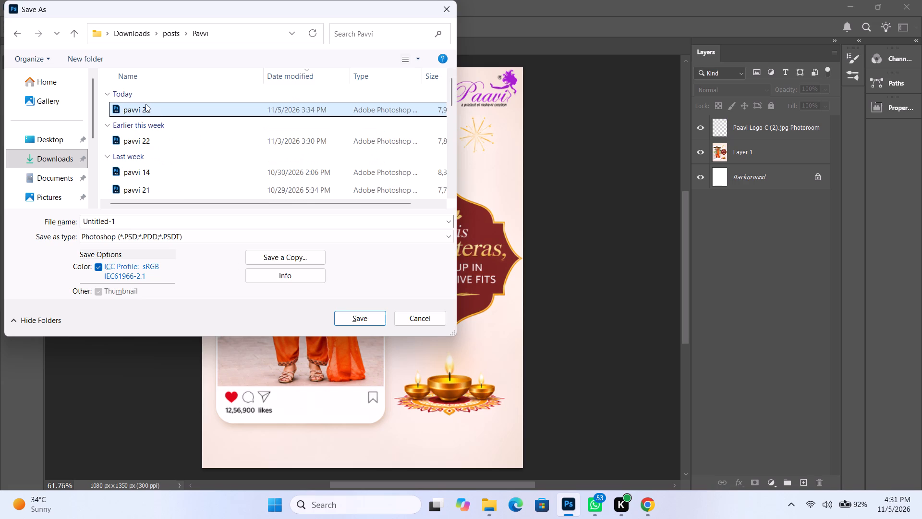
{"action": "left_click", "coordinate": [146, 104]}
{"action": "triple_click", "coordinate": [135, 221]}
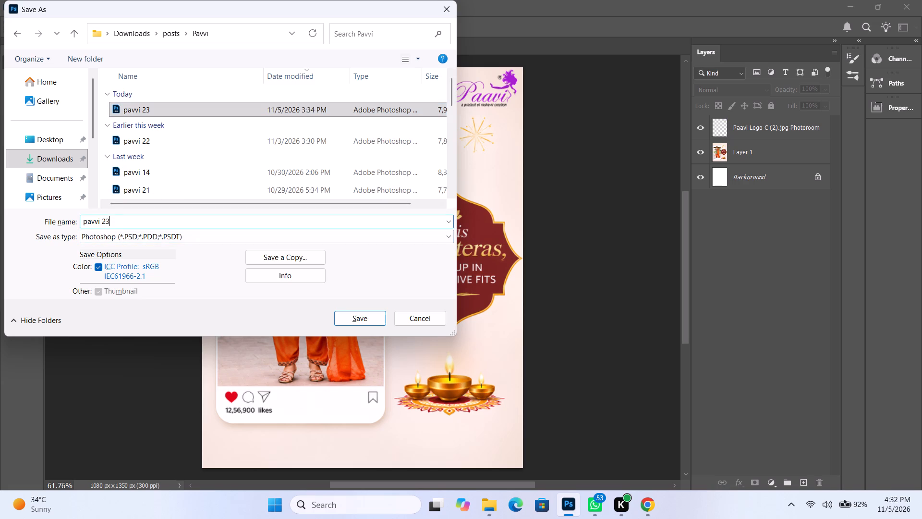
{"action": "key", "text": "BackSpace"}
{"action": "key", "text": "4"}
{"action": "key", "text": "Return"}
{"action": "key", "text": "Return"}
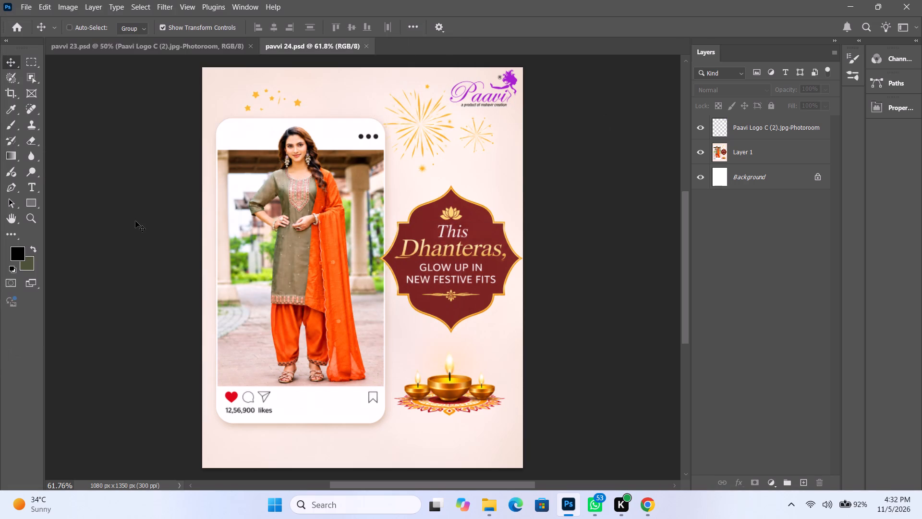
Save a JPEG copy of the poster named "pavvi 24" in the Pavvi folder at maximum quality 12.
{"action": "key", "text": "ctrl+alt+s"}
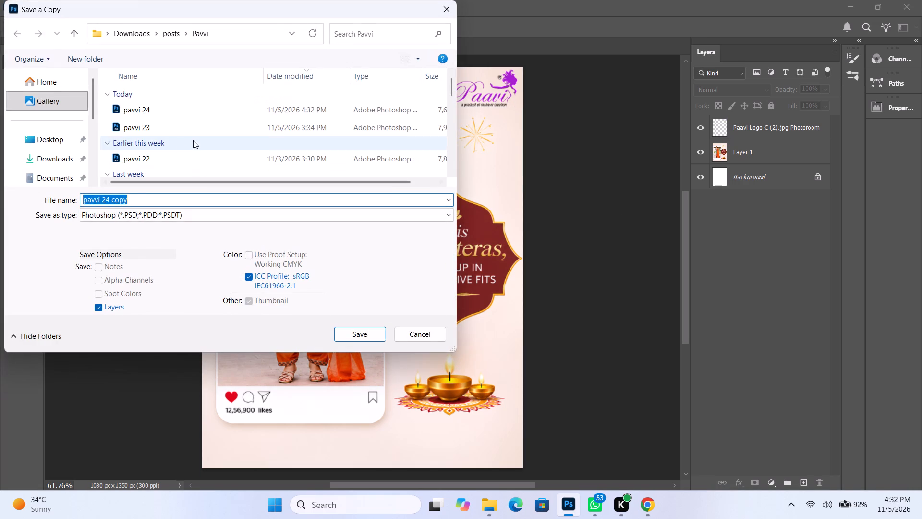
{"action": "double_click", "coordinate": [139, 202]}
{"action": "key", "text": "BackSpace"}
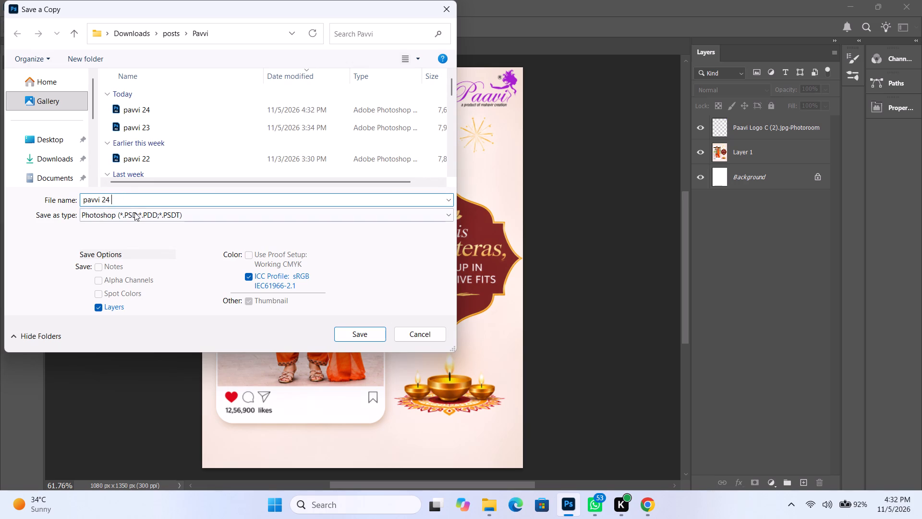
{"action": "left_click", "coordinate": [134, 212]}
{"action": "left_click", "coordinate": [132, 319]}
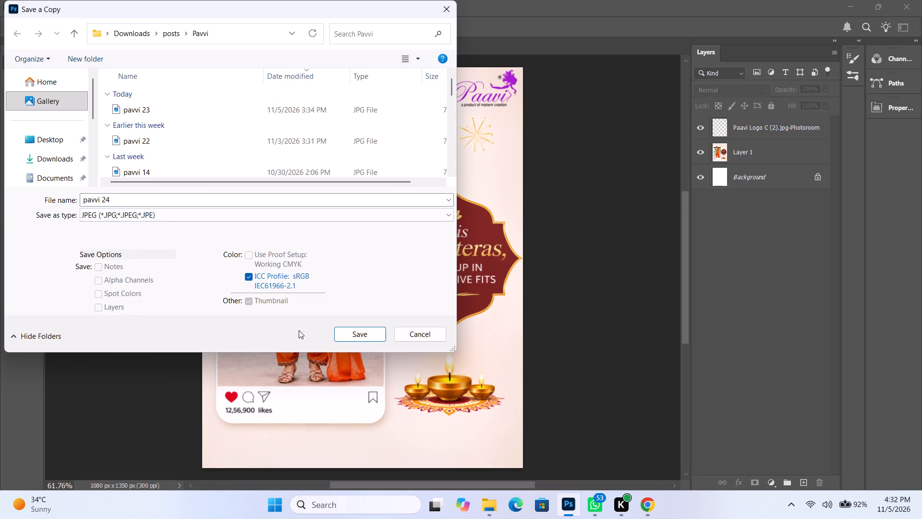
{"action": "left_click", "coordinate": [364, 337]}
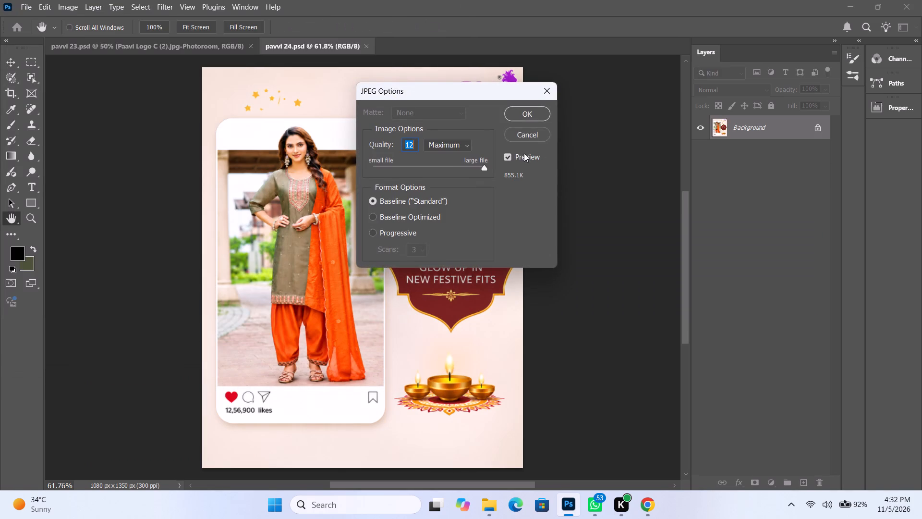
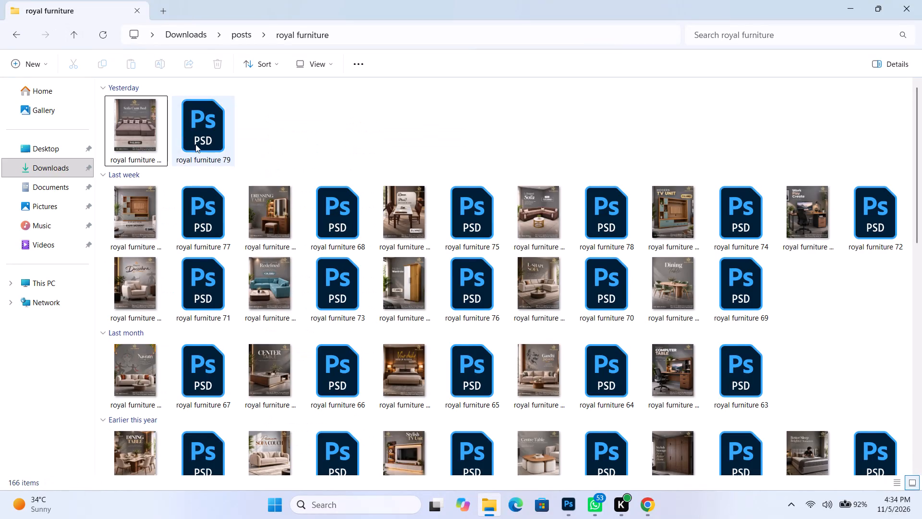
{"action": "double_click", "coordinate": [195, 144]}
{"action": "left_click", "coordinate": [204, 42]}
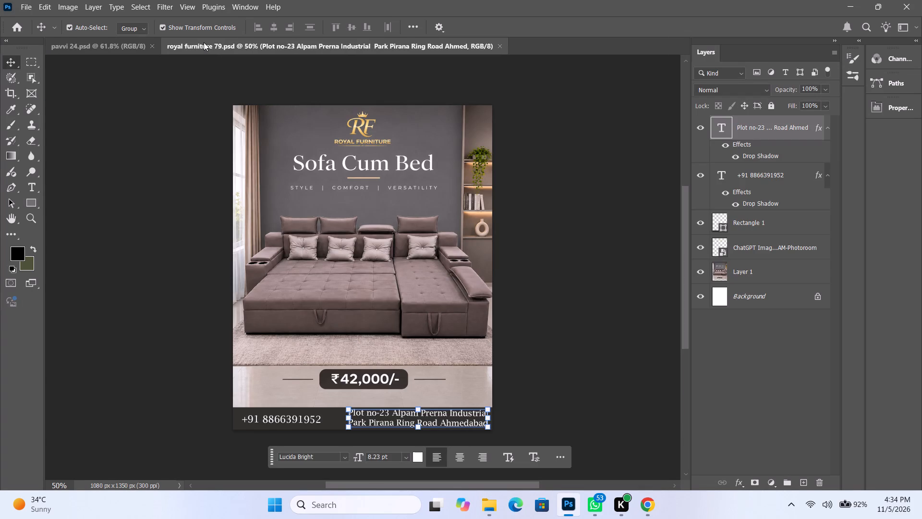
{"action": "left_click", "coordinate": [154, 50]}
{"action": "left_click", "coordinate": [154, 46]}
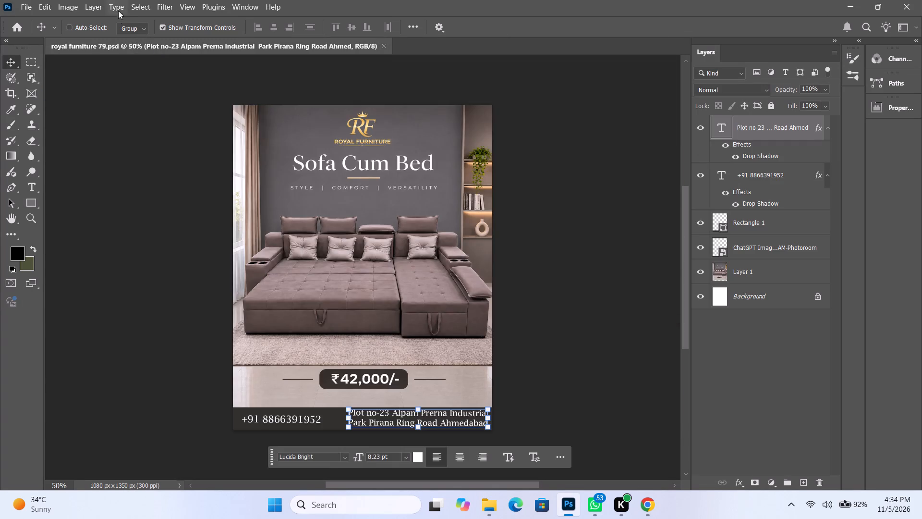
Create a new 1080 x 1350 px document at 300 ppi and paste the copied Happy Dhanteras sofa image into it.
{"action": "key", "text": "ctrl+n"}
{"action": "left_click", "coordinate": [297, 154]}
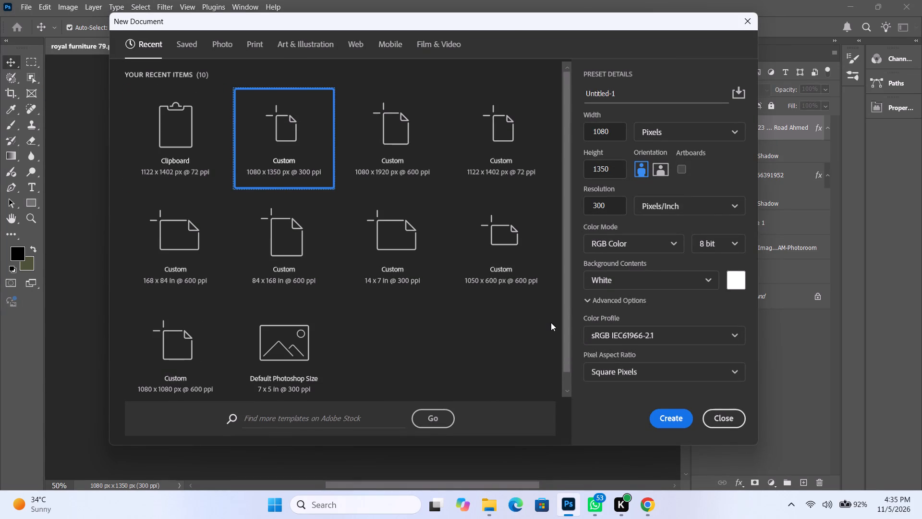
{"action": "key", "text": "Return"}
{"action": "key", "text": "ctrl+v"}
{"action": "left_click", "coordinate": [582, 319]}
{"action": "left_click", "coordinate": [465, 230]}
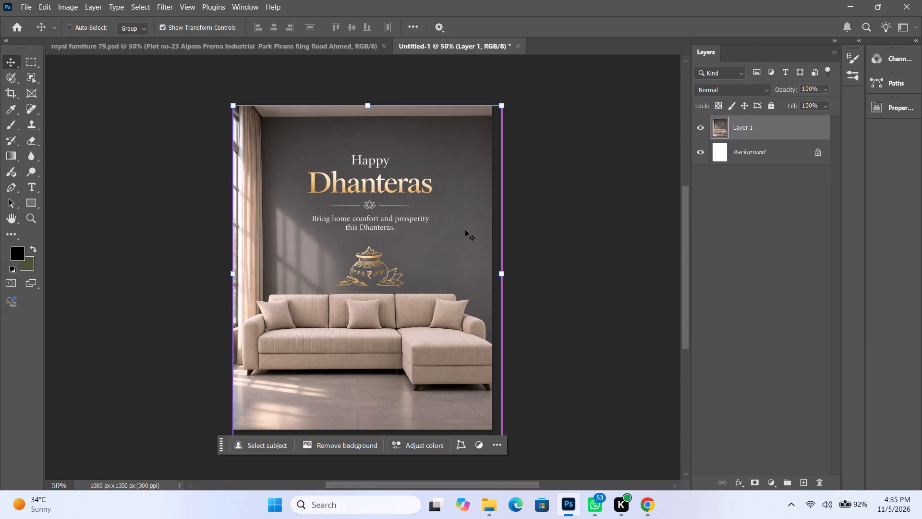
Scale the pasted sofa image proportionally to about 97% so it fits the canvas.
{"action": "key", "text": "ctrl+t"}
{"action": "left_click_drag", "start_coordinate": [501, 446], "coordinate": [489, 438]}
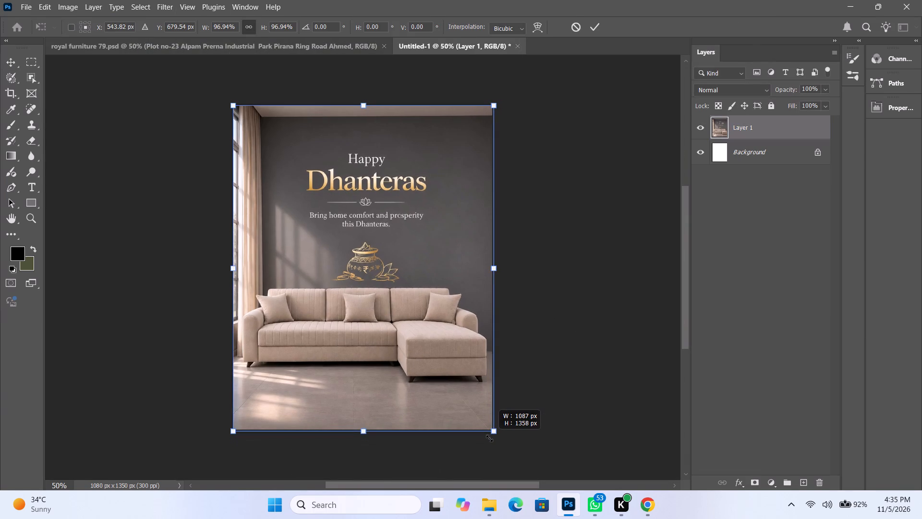
{"action": "left_click_drag", "start_coordinate": [489, 438], "coordinate": [491, 438]}
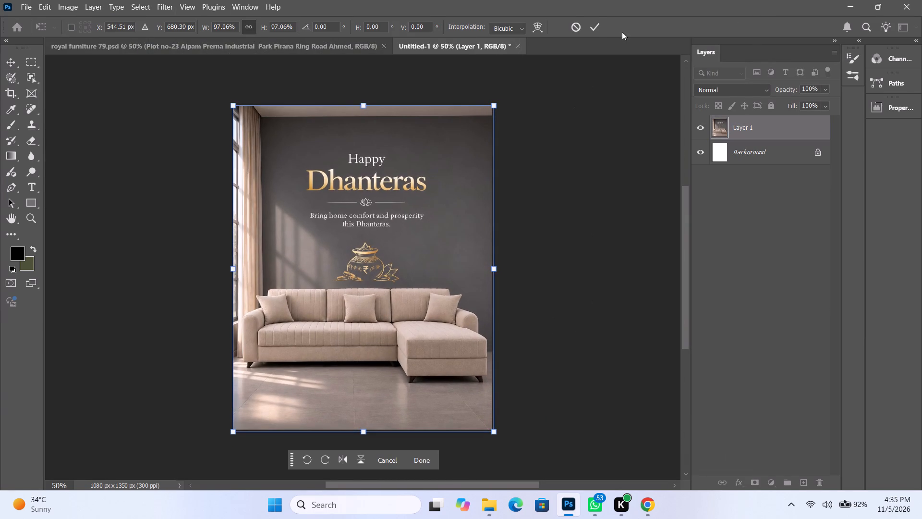
{"action": "left_click", "coordinate": [590, 30]}
{"action": "left_click", "coordinate": [607, 168]}
{"action": "key", "text": "ctrl+0"}
{"action": "scroll", "coordinate": [607, 168], "scroll_direction": "up", "scroll_amount": 1}
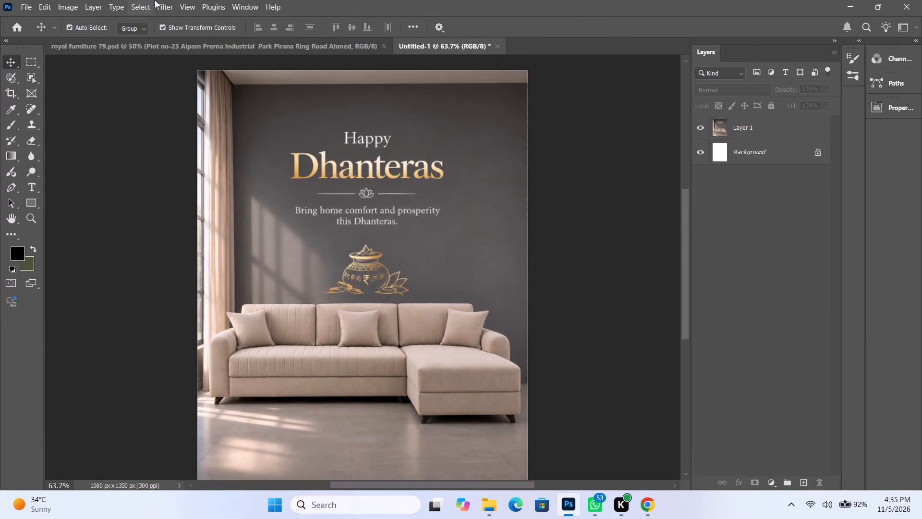
Copy the logo, Rectangle 1, phone and address layers from royal furniture 79 into the new poster and nudge them slightly down.
{"action": "left_click", "coordinate": [219, 39]}
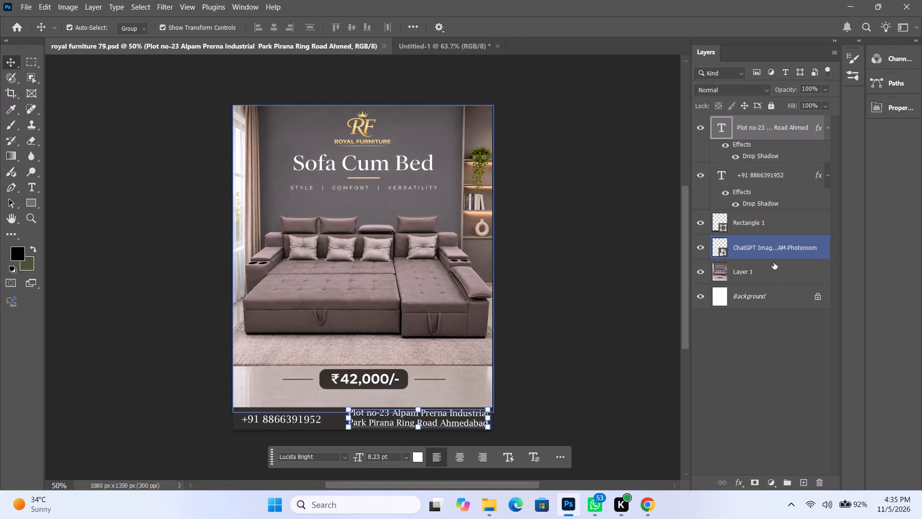
{"action": "left_click", "coordinate": [775, 254]}
{"action": "left_click", "coordinate": [797, 131], "text": "shift"}
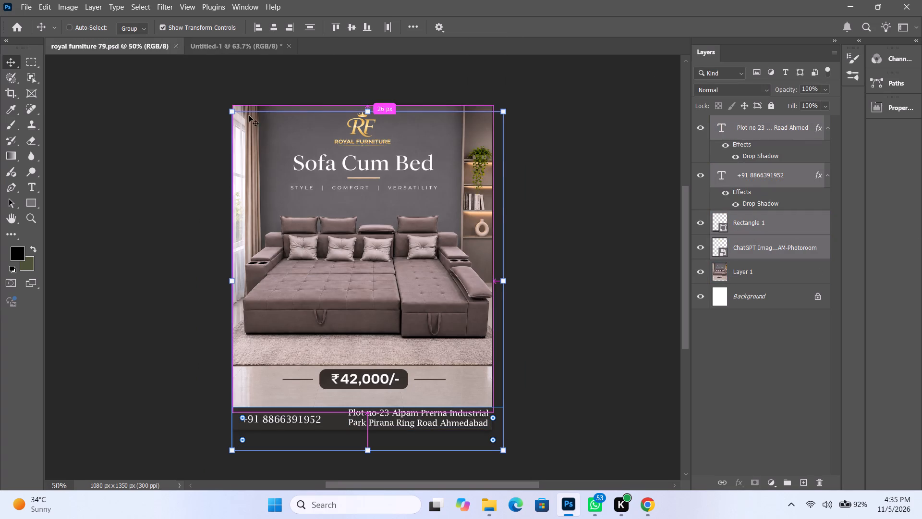
{"action": "key", "text": "ctrl+c"}
{"action": "left_click", "coordinate": [198, 51], "text": "ctrl"}
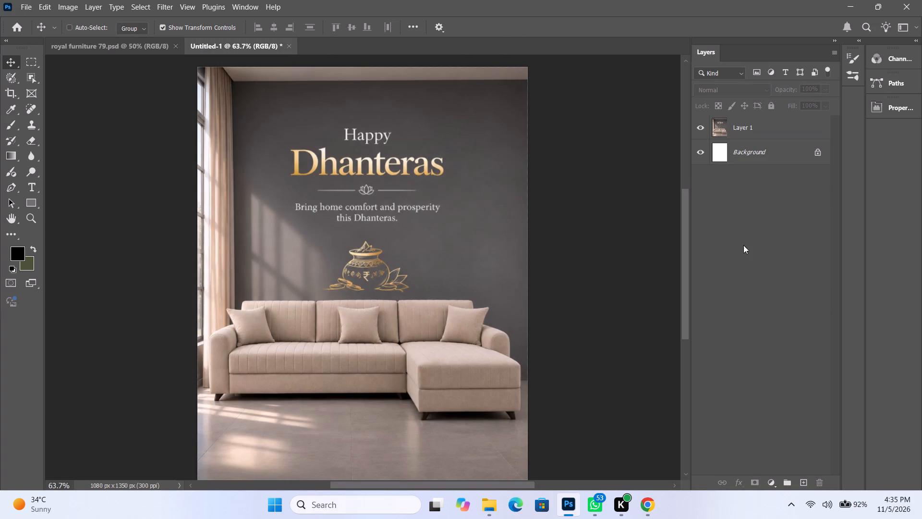
{"action": "key", "text": "ctrl+v"}
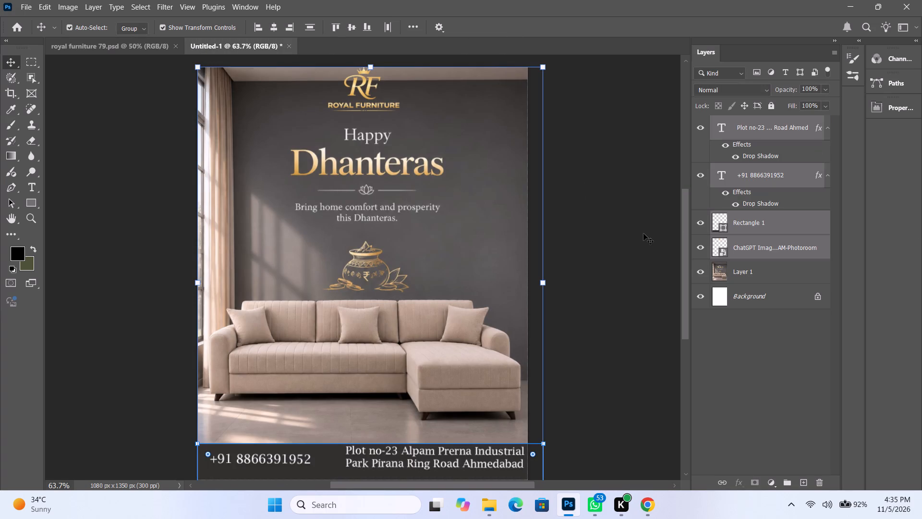
{"action": "key", "text": "shift+Down"}
{"action": "key", "text": "shift+Down"}
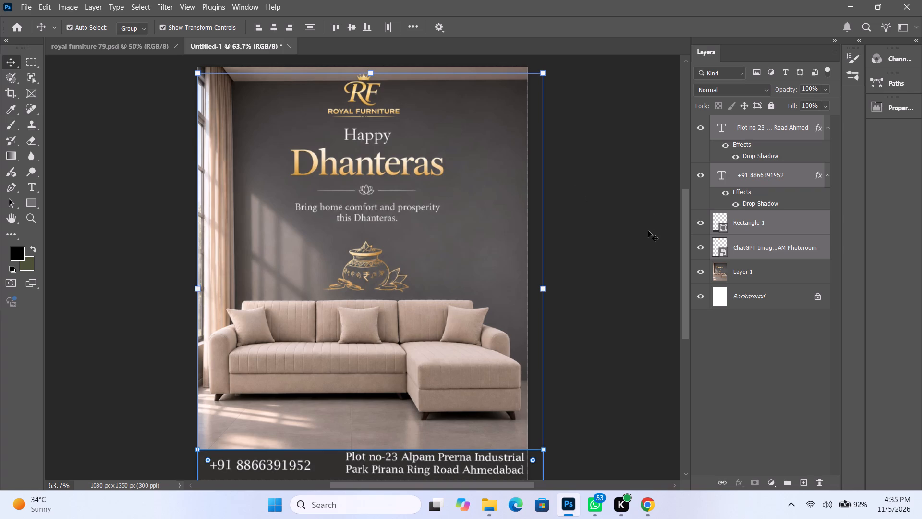
Delete the Rectangle 1 footer bar layer from the Dhanteras poster.
{"action": "left_click", "coordinate": [773, 234]}
{"action": "key", "text": "Delete"}
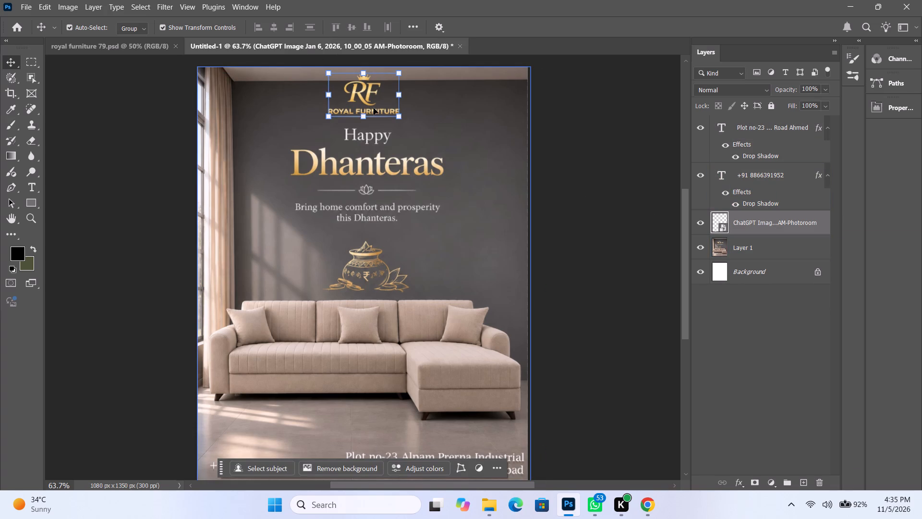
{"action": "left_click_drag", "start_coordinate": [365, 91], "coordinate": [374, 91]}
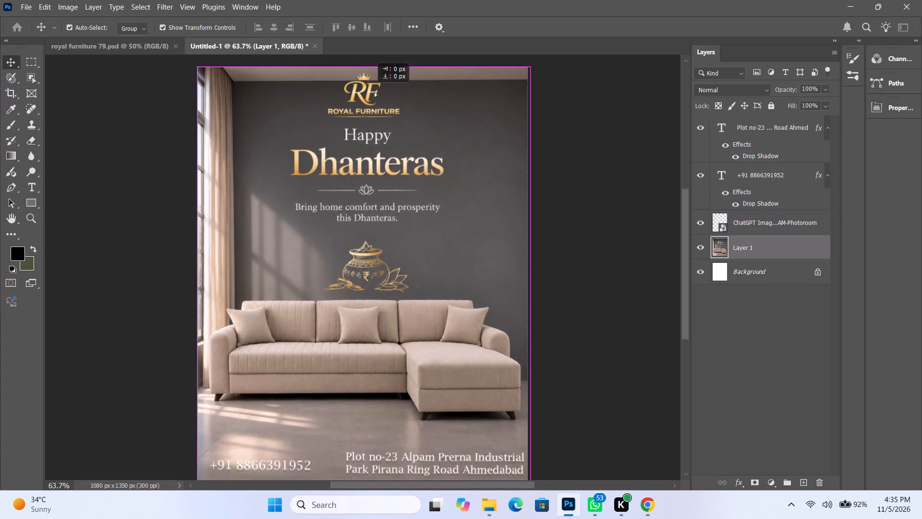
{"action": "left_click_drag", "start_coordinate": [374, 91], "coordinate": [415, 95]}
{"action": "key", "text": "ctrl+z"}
Move the Royal Furniture logo from above the heading to the poster's upper-right corner.
{"action": "left_click", "coordinate": [369, 92]}
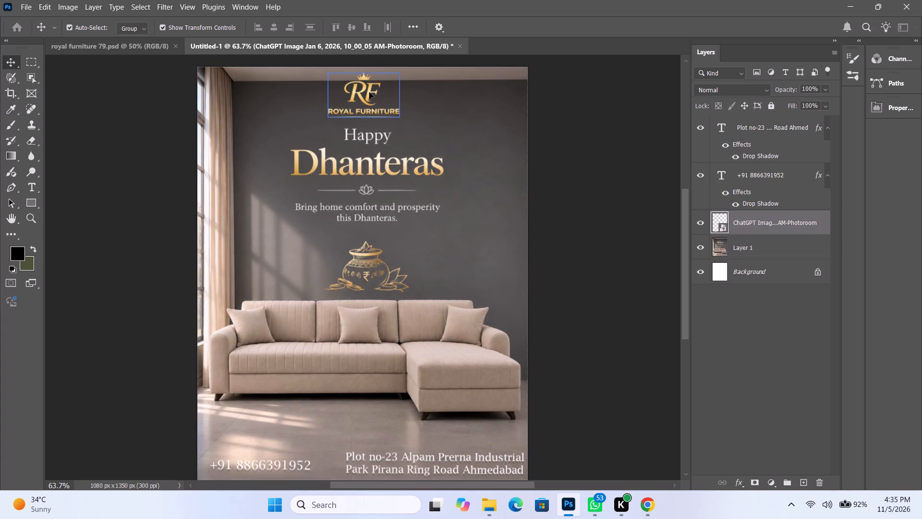
{"action": "left_click_drag", "start_coordinate": [369, 92], "coordinate": [486, 100]}
{"action": "left_click_drag", "start_coordinate": [490, 100], "coordinate": [490, 100]}
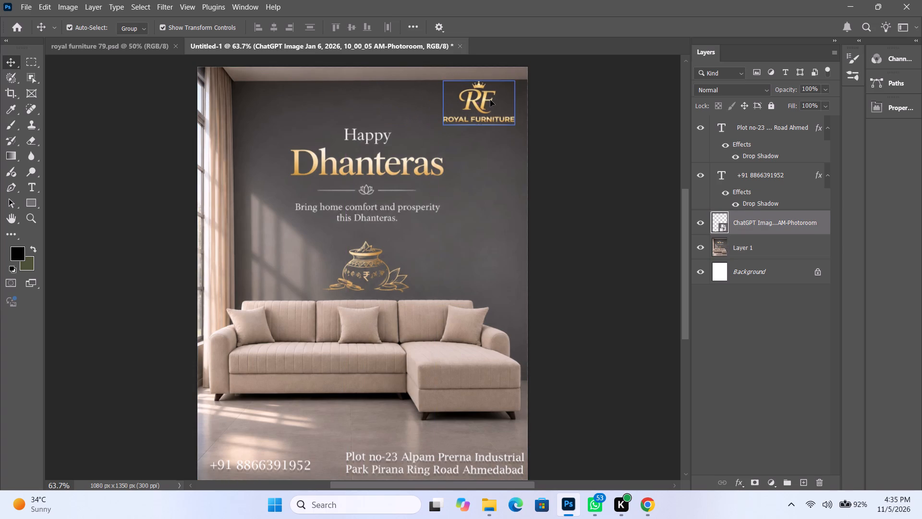
{"action": "left_click_drag", "start_coordinate": [490, 100], "coordinate": [496, 100]}
{"action": "left_click", "coordinate": [599, 136]}
{"action": "key", "text": "ctrl+0"}
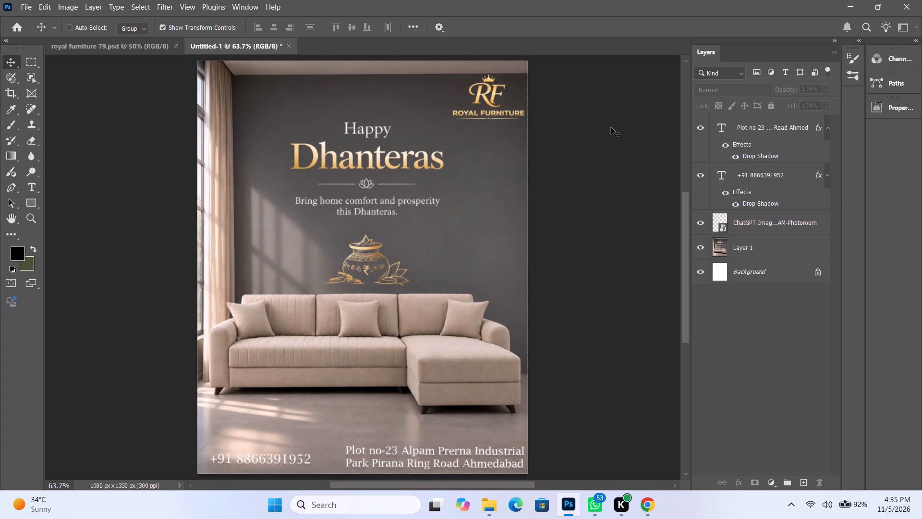
Save the poster as the Photoshop file "royal furniture 80" in Downloads > posts > royal furniture.
{"action": "key", "text": "ctrl+s"}
{"action": "left_click", "coordinate": [52, 165]}
{"action": "double_click", "coordinate": [153, 114]}
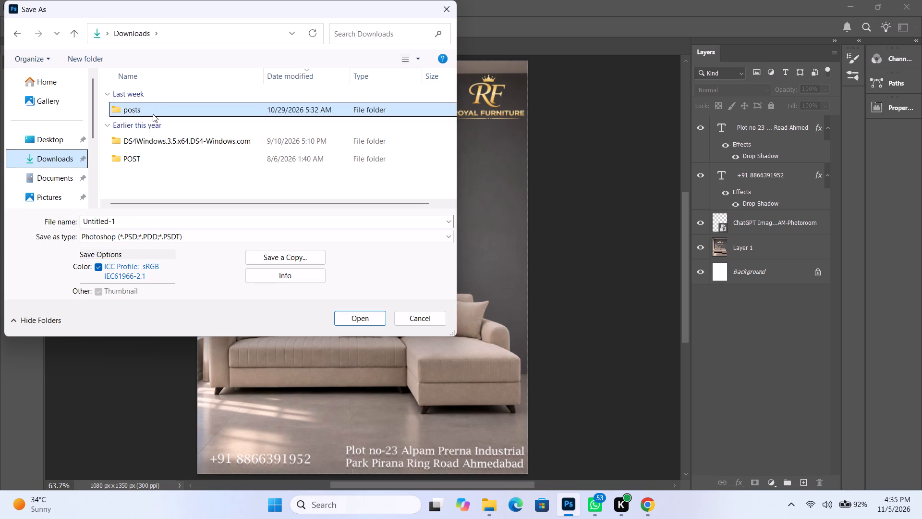
{"action": "key", "text": "r"}
{"action": "key", "text": "r"}
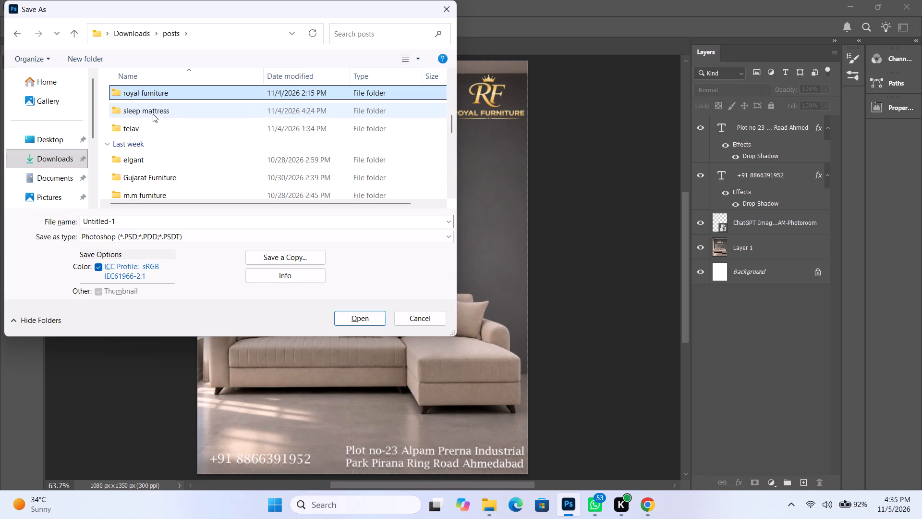
{"action": "key", "text": "Return"}
{"action": "left_click", "coordinate": [153, 114]}
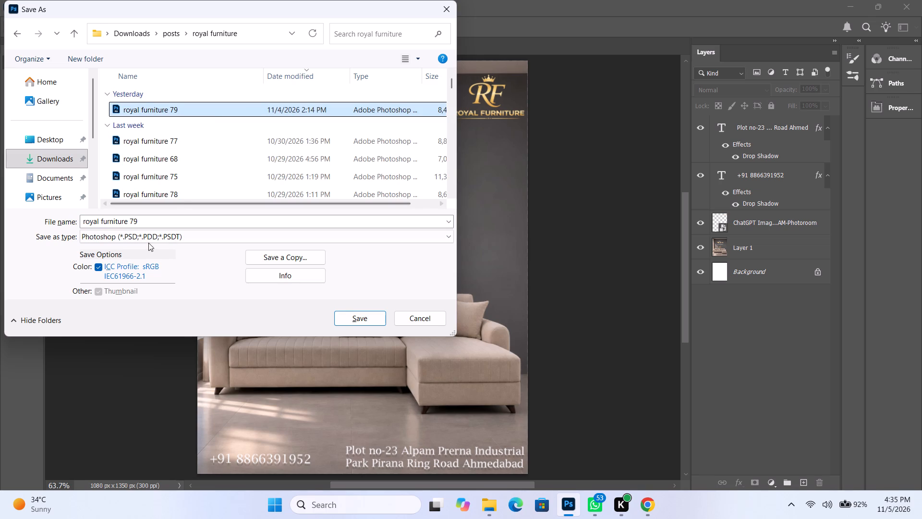
{"action": "double_click", "coordinate": [182, 225]}
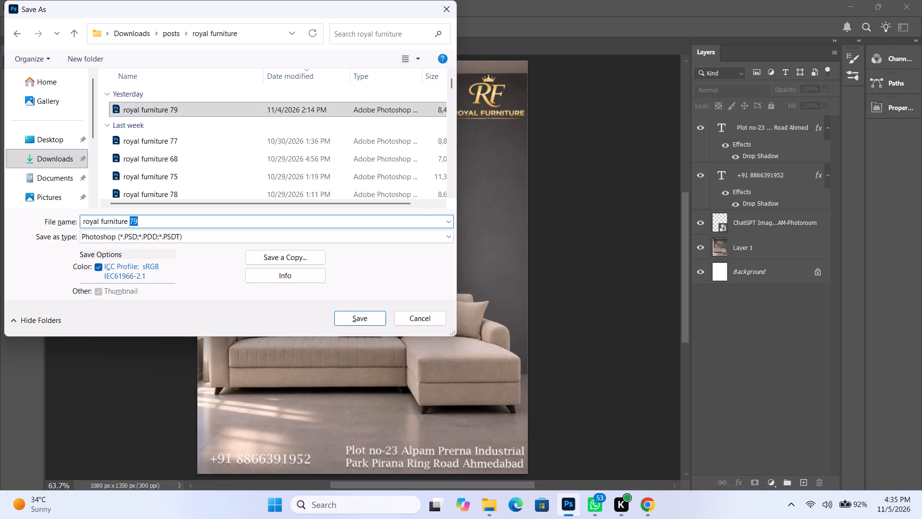
{"action": "key", "text": "BackSpace"}
{"action": "type", "text": "80"}
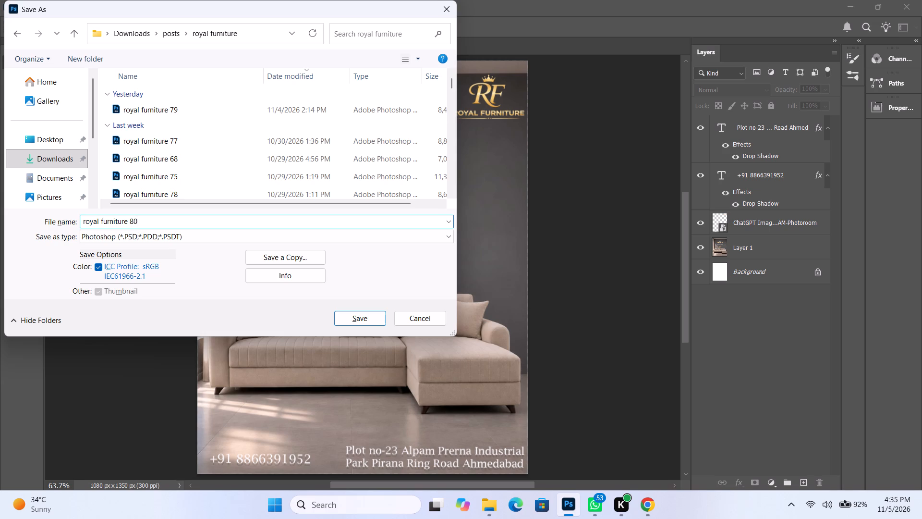
{"action": "key", "text": "Return"}
{"action": "key", "text": "Return"}
Save a JPEG copy of the poster named "royal furniture 80" in the same folder.
{"action": "key", "text": "ctrl+alt+s"}
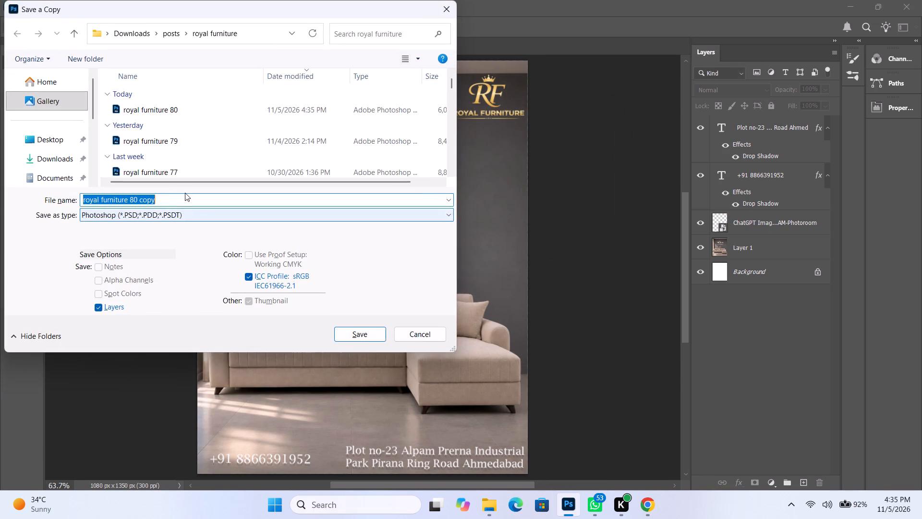
{"action": "left_click", "coordinate": [182, 193]}
{"action": "double_click", "coordinate": [181, 198]}
{"action": "key", "text": "BackSpace"}
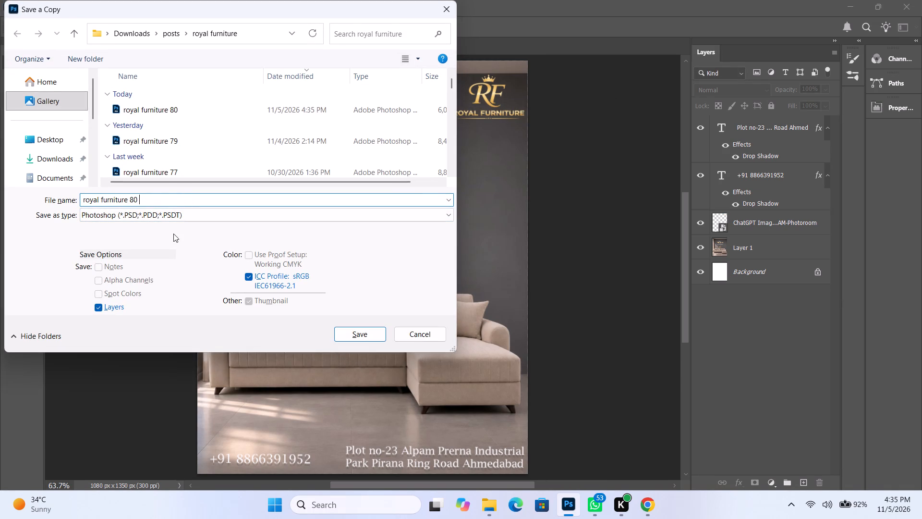
{"action": "left_click", "coordinate": [188, 210]}
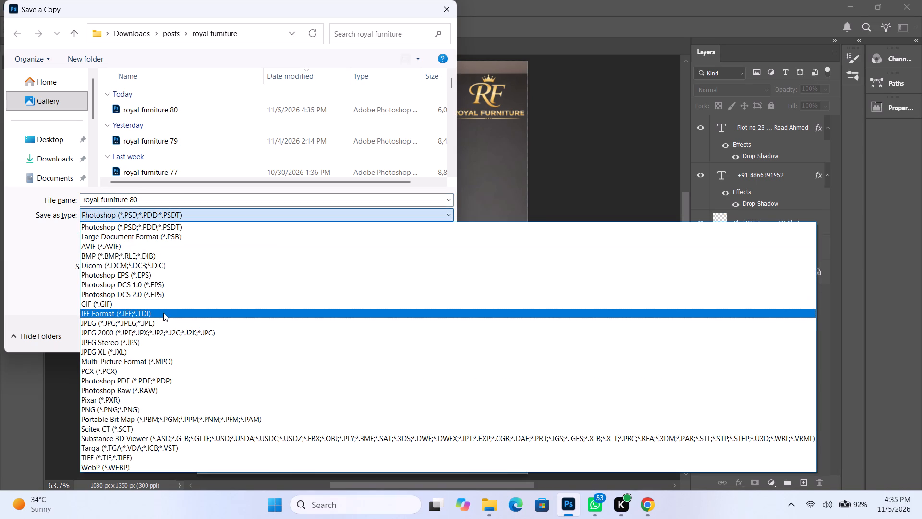
{"action": "left_click", "coordinate": [161, 320]}
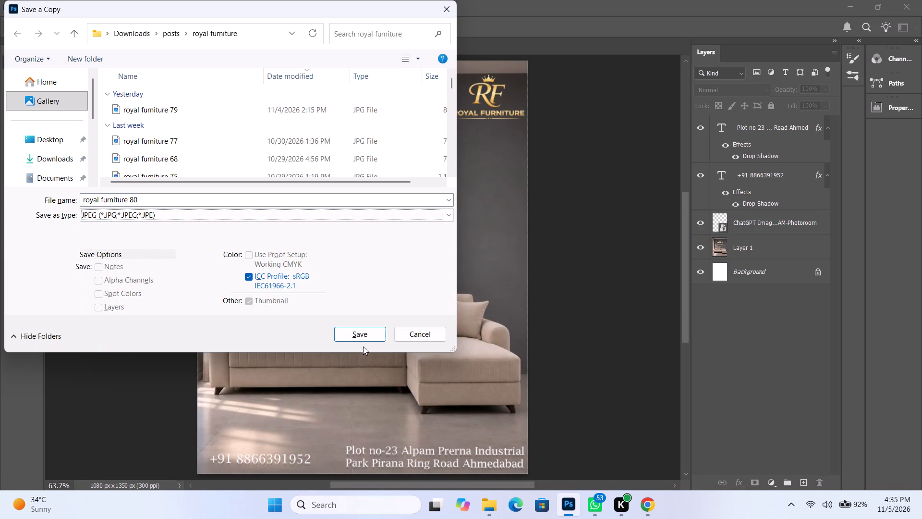
{"action": "left_click", "coordinate": [361, 332]}
{"action": "left_click", "coordinate": [534, 113]}
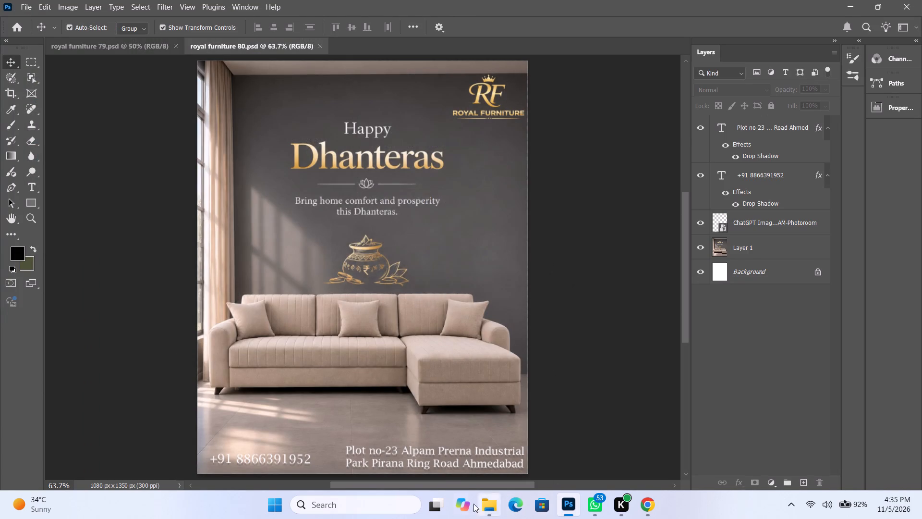
Switch to File Explorer and copy the new royal furniture 80 JPEG file.
{"action": "left_click", "coordinate": [491, 515]}
{"action": "left_click", "coordinate": [221, 136]}
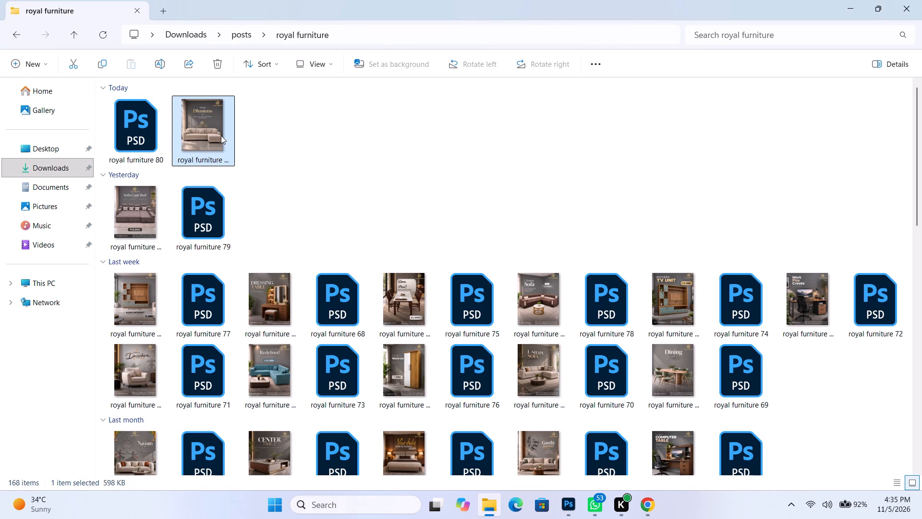
{"action": "key", "text": "ctrl+c"}
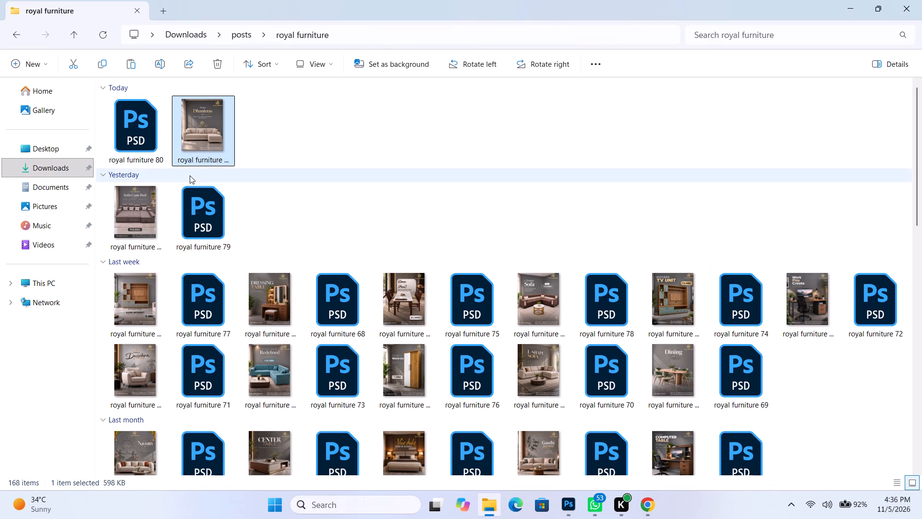
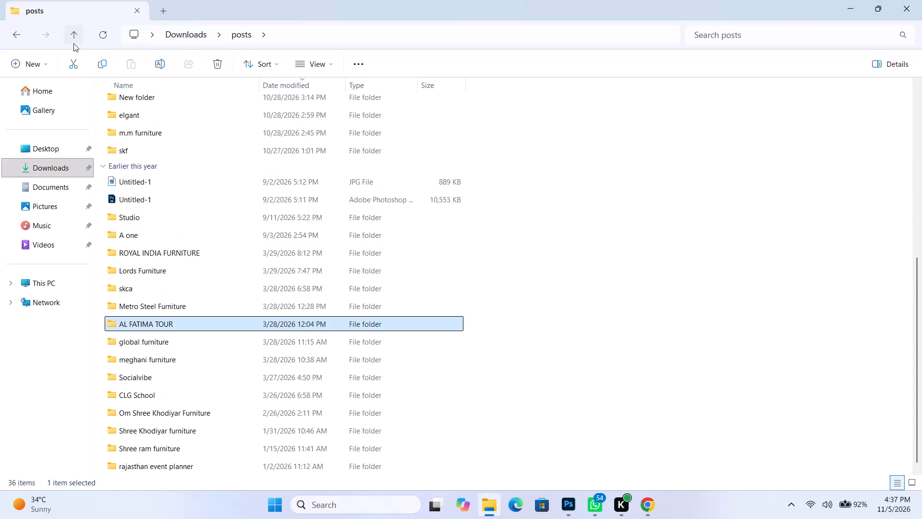
Open the Photoshop file Aj 20 from the Downloads > POST > AJ folder.
{"action": "left_click", "coordinate": [73, 43]}
{"action": "double_click", "coordinate": [210, 291]}
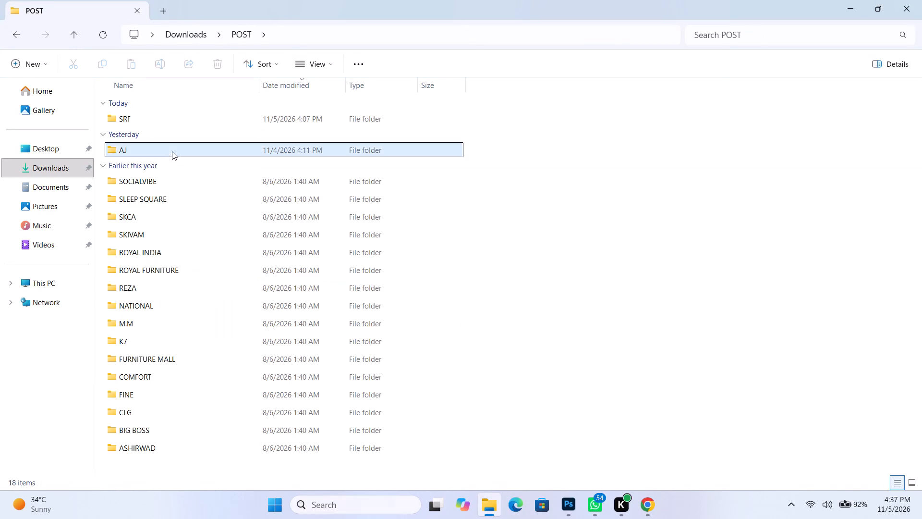
{"action": "double_click", "coordinate": [172, 151]}
{"action": "double_click", "coordinate": [194, 115]}
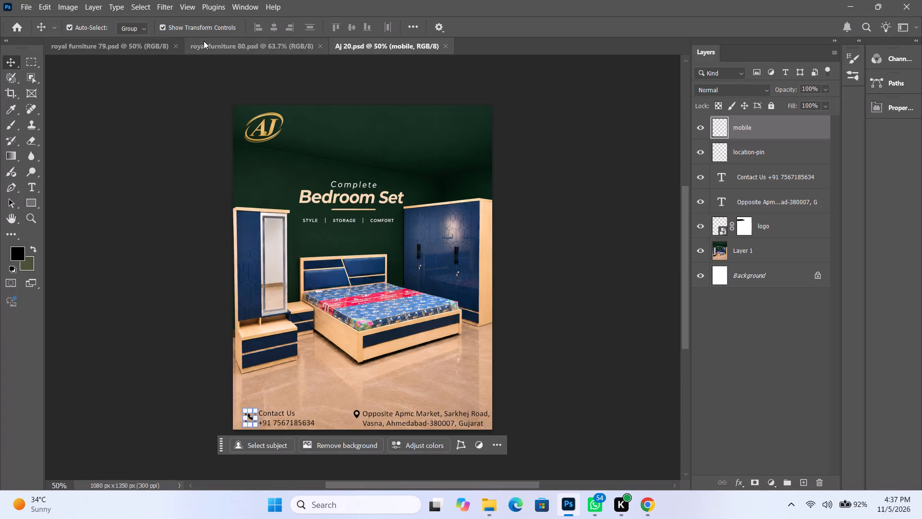
Close the royal furniture 79 and royal furniture 80 documents, keeping Aj 20 open.
{"action": "double_click", "coordinate": [174, 44]}
{"action": "left_click", "coordinate": [179, 46]}
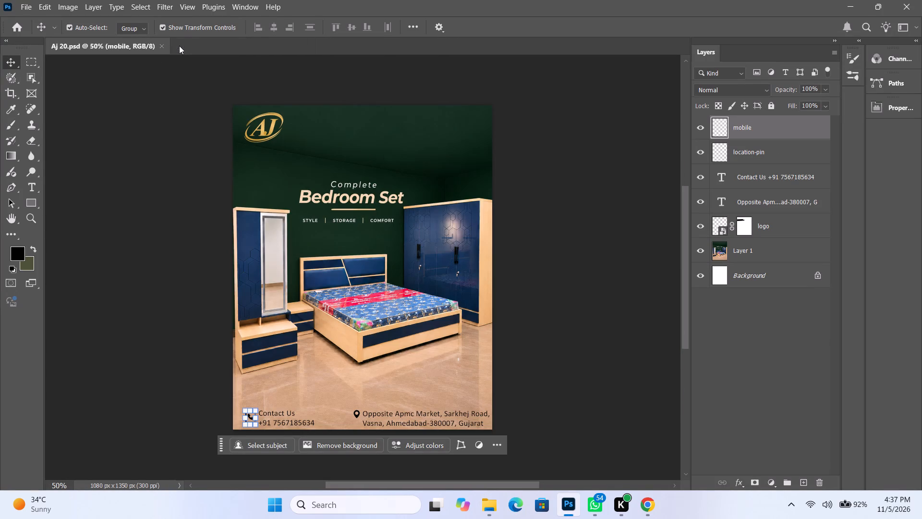
Create a new 1080 x 1350 px document at 300 ppi and paste the copied Dhanteras coffee-table image into it.
{"action": "key", "text": "ctrl+n"}
{"action": "left_click", "coordinate": [304, 150]}
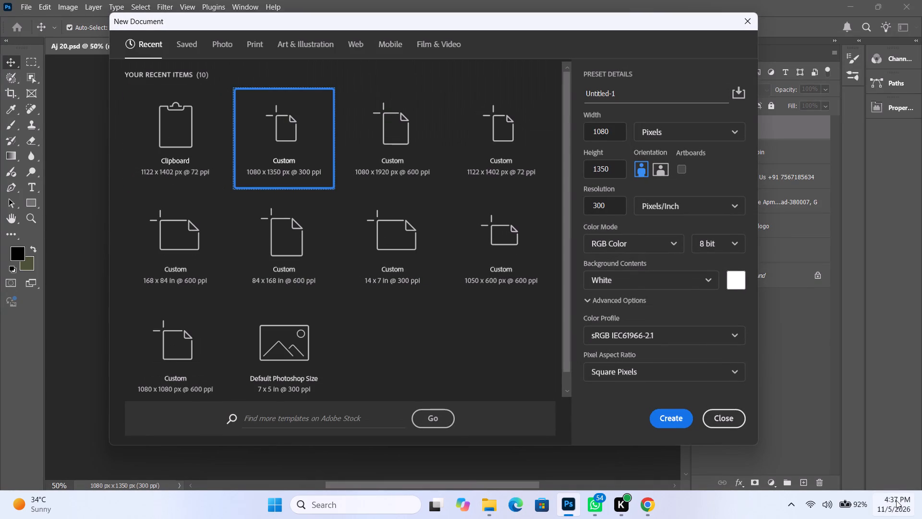
{"action": "key", "text": "Return"}
{"action": "key", "text": "ctrl+v"}
{"action": "left_click", "coordinate": [638, 277]}
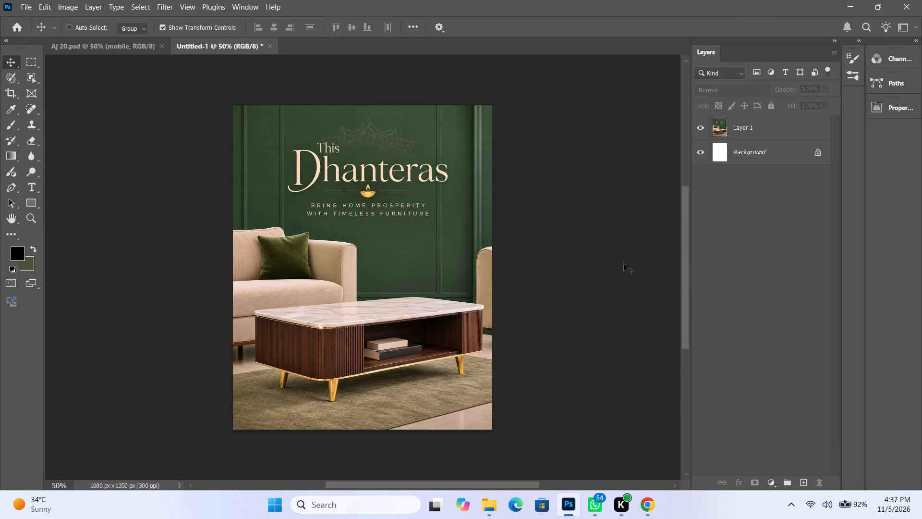
Scale the pasted Dhanteras image down to about 96.9% so it fits the canvas, anchored at its upper-left corner.
{"action": "key", "text": "ctrl+t"}
{"action": "left_click", "coordinate": [432, 354]}
{"action": "key", "text": "ctrl+t"}
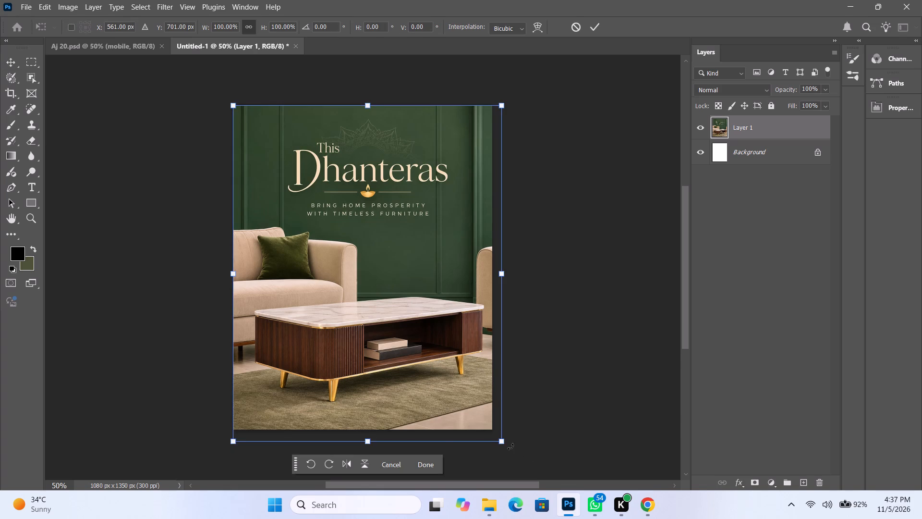
{"action": "left_click_drag", "start_coordinate": [508, 445], "coordinate": [495, 437]}
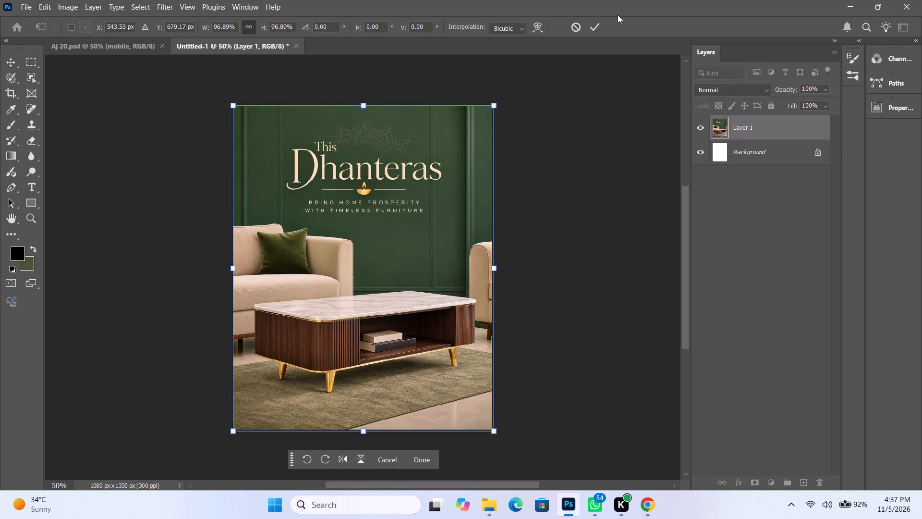
{"action": "left_click", "coordinate": [596, 25]}
{"action": "left_click", "coordinate": [607, 82]}
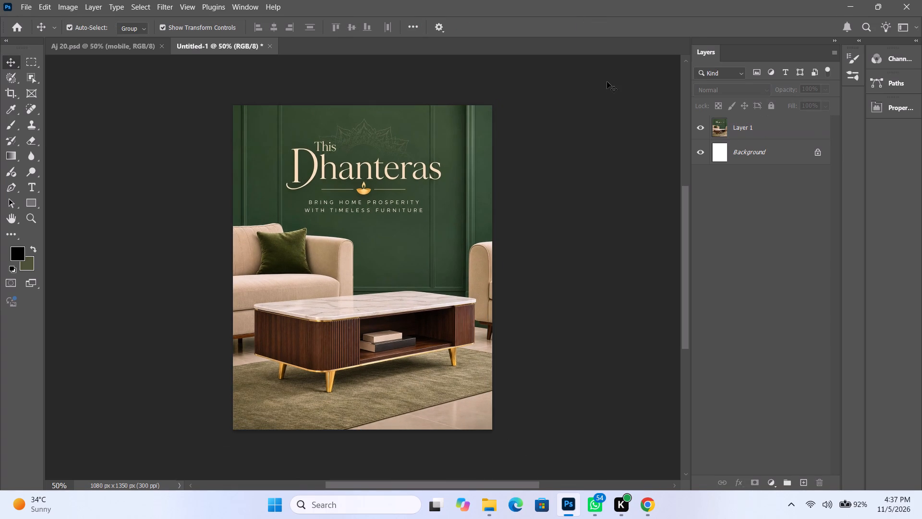
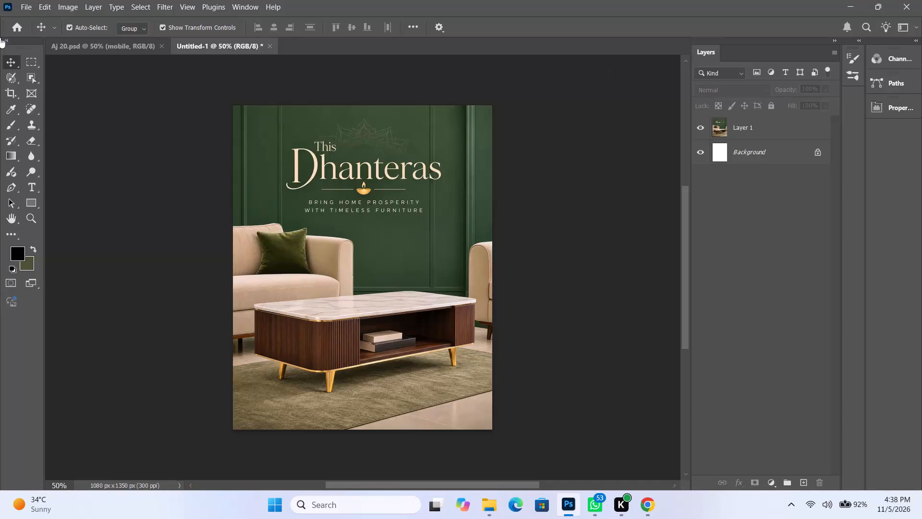
Copy the AJ logo, contact and address text, and mobile and location-pin icon layers from Aj 20 into the new Dhanteras document.
{"action": "left_click", "coordinate": [92, 50]}
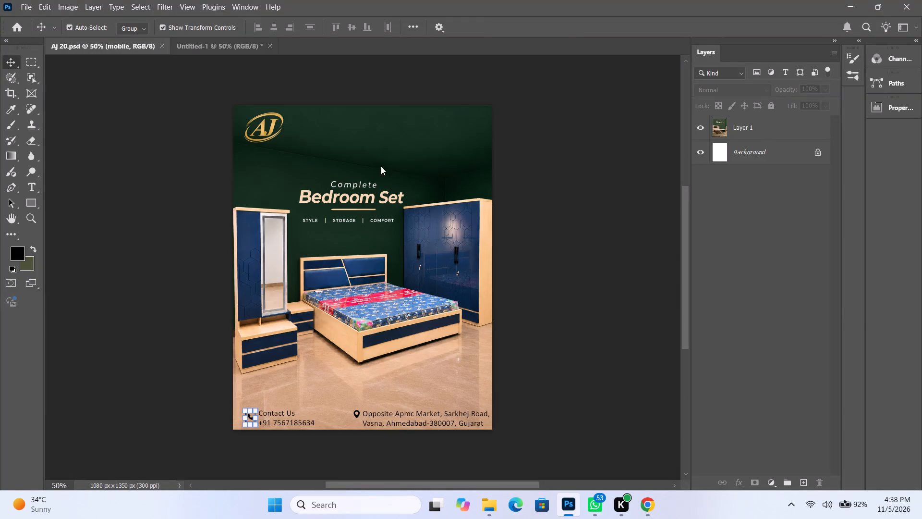
{"action": "left_click", "coordinate": [272, 124]}
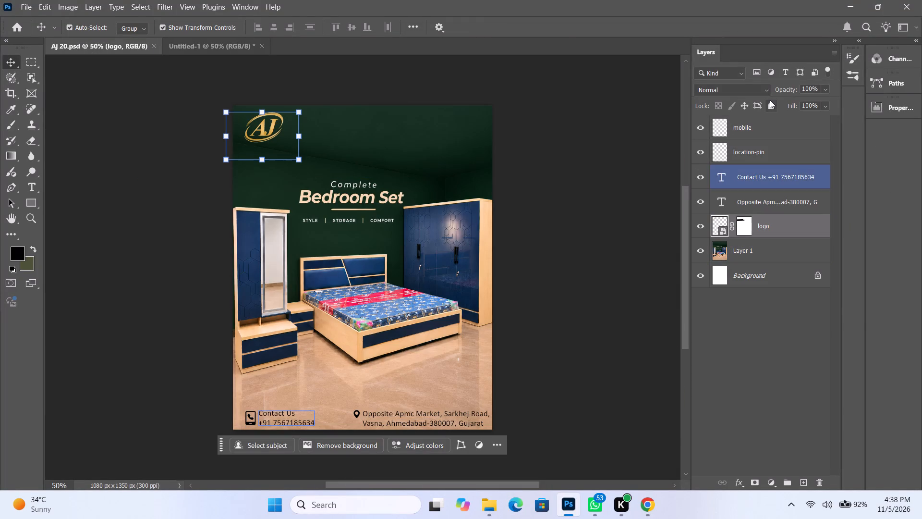
{"action": "left_click", "coordinate": [757, 137], "text": "shift"}
{"action": "key", "text": "ctrl+c"}
{"action": "left_click", "coordinate": [223, 44], "text": "ctrl"}
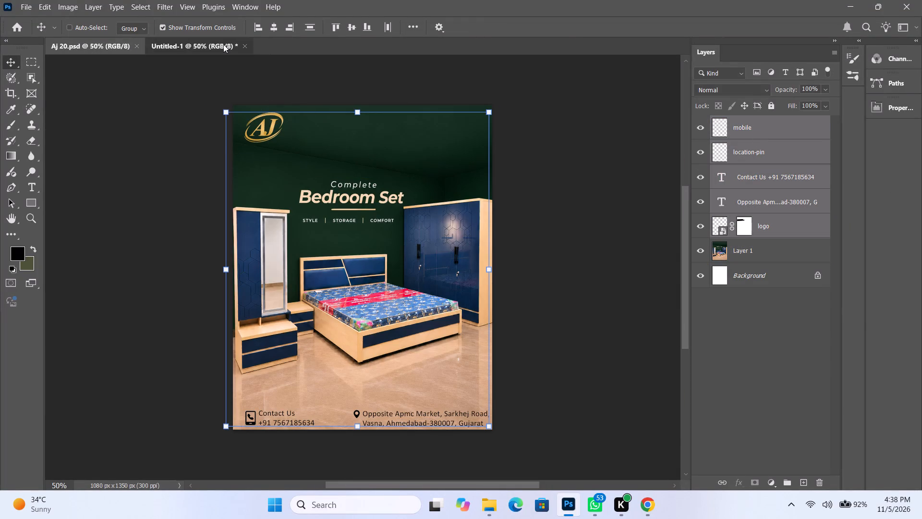
{"action": "key", "text": "ctrl+v"}
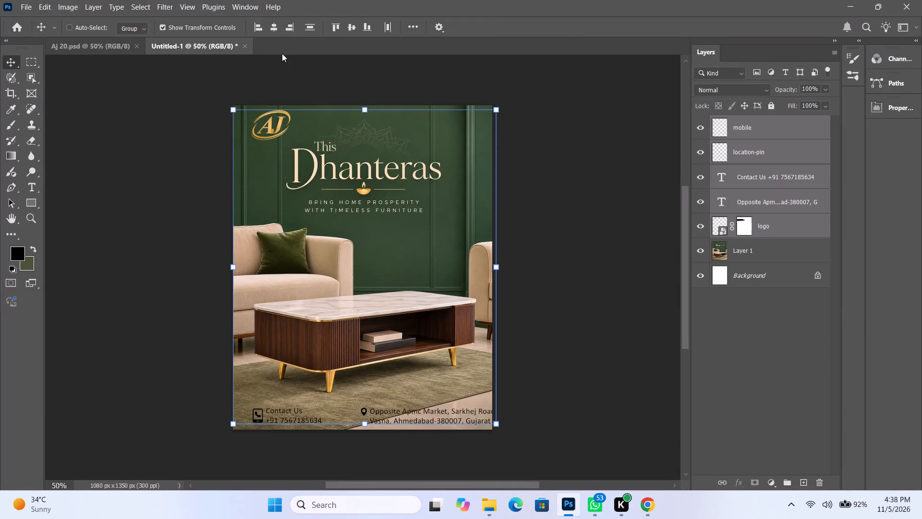
Nudge the pasted logo and contact layers together 30 px left and 10 px down, then deselect them.
{"action": "key", "text": "ctrl+0"}
{"action": "key", "text": "shift+Left"}
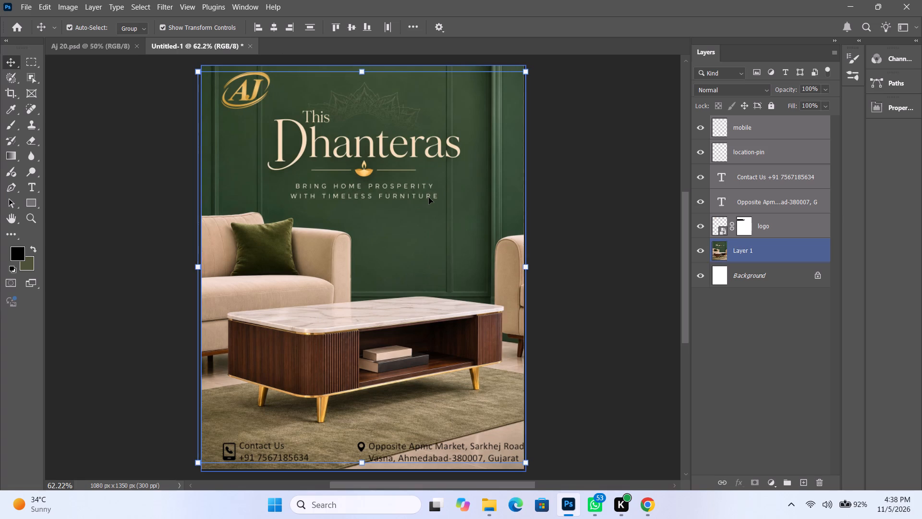
{"action": "key", "text": "shift+Left"}
{"action": "key", "text": "shift+Left"}
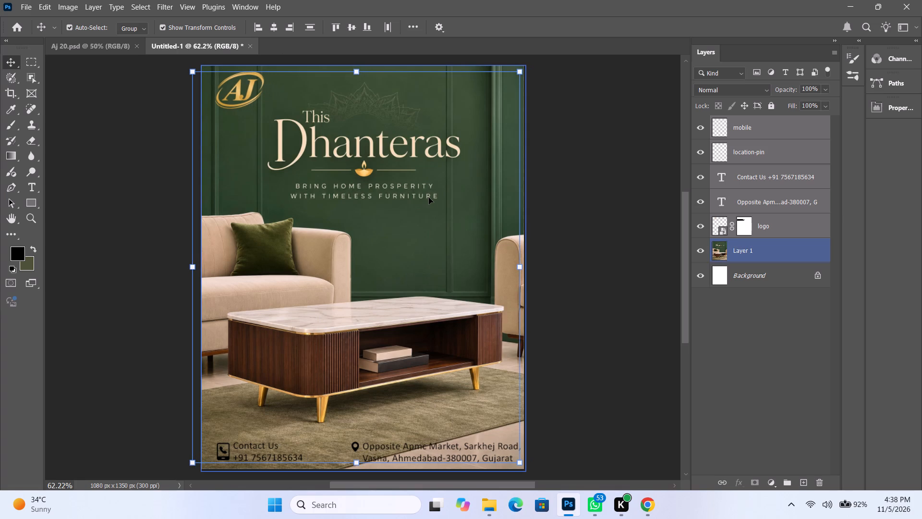
{"action": "key", "text": "shift+Down"}
{"action": "left_click", "coordinate": [639, 154]}
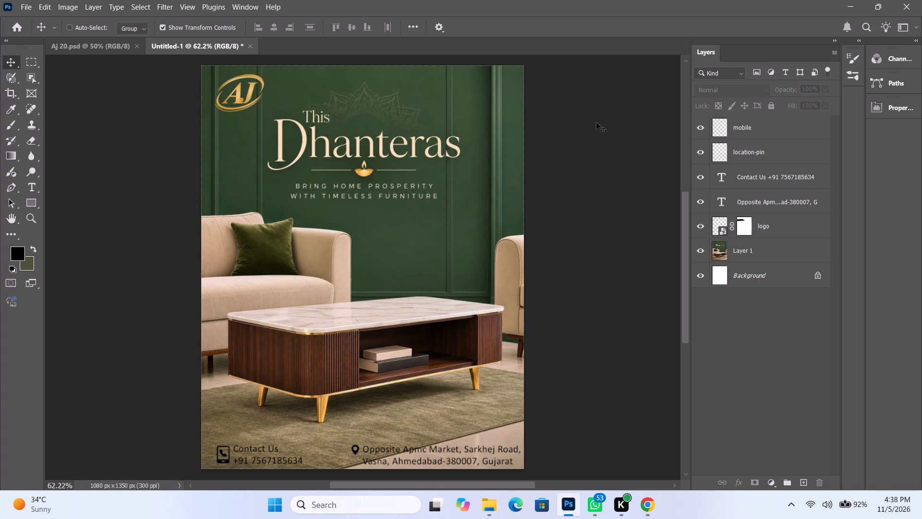
Save the Dhanteras poster as the Photoshop file Aj 21 in the Downloads > POST > AJ folder.
{"action": "key", "text": "ctrl+s"}
{"action": "left_click", "coordinate": [50, 165]}
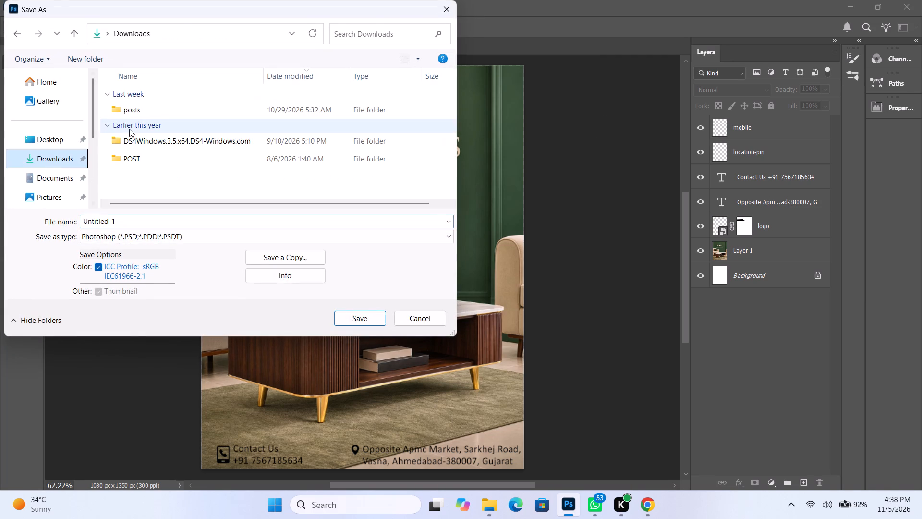
{"action": "double_click", "coordinate": [152, 161]}
{"action": "double_click", "coordinate": [160, 139]}
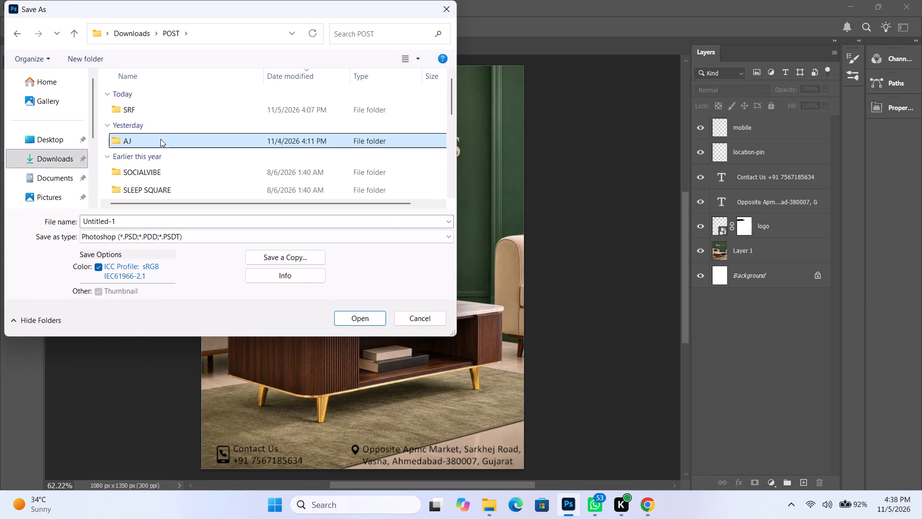
{"action": "left_click", "coordinate": [166, 115]}
{"action": "triple_click", "coordinate": [152, 221]}
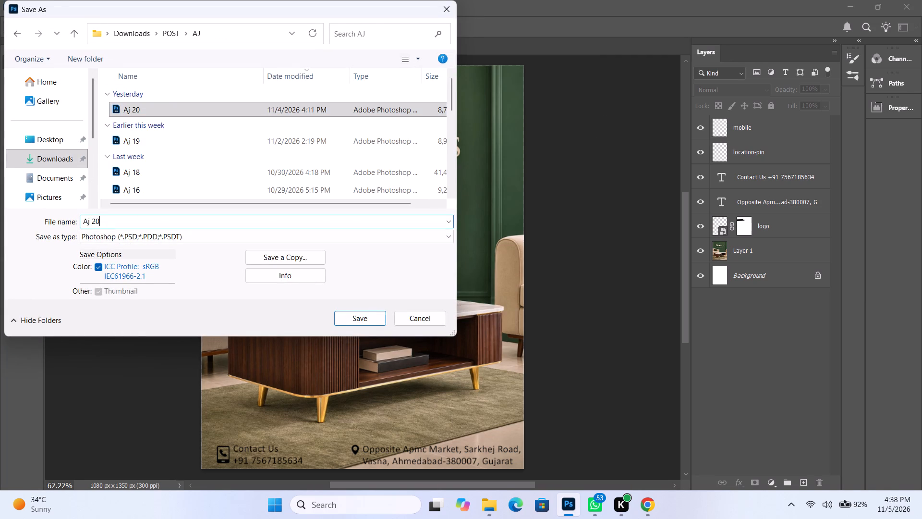
{"action": "key", "text": "BackSpace"}
{"action": "key", "text": "1"}
{"action": "key", "text": "Return"}
{"action": "key", "text": "Return"}
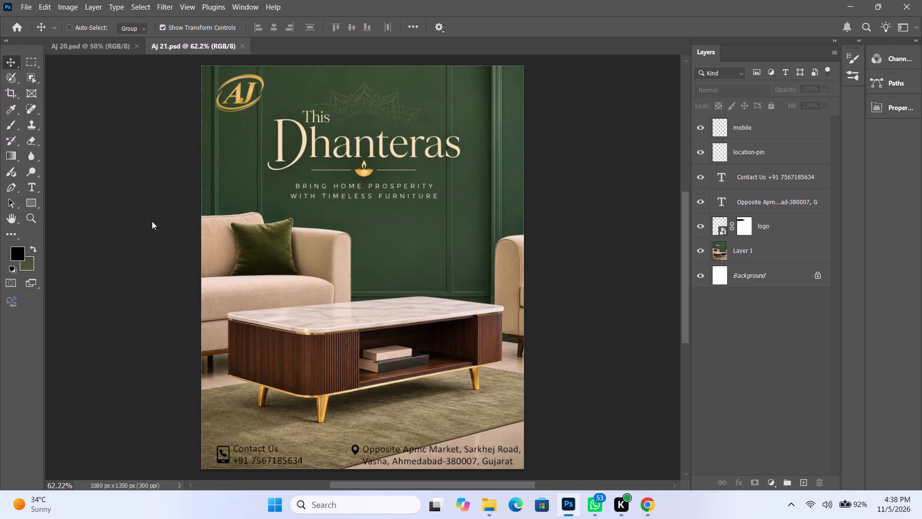
Save a JPEG copy of the poster named Aj 21 in the AJ folder at quality 12, Baseline ("Standard").
{"action": "key", "text": "ctrl+alt+s"}
{"action": "left_click", "coordinate": [161, 193]}
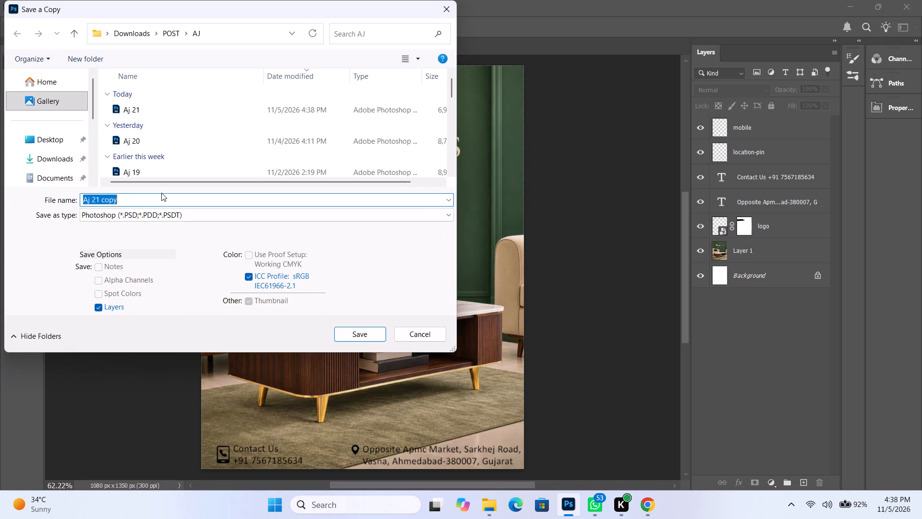
{"action": "double_click", "coordinate": [173, 203]}
{"action": "key", "text": "BackSpace"}
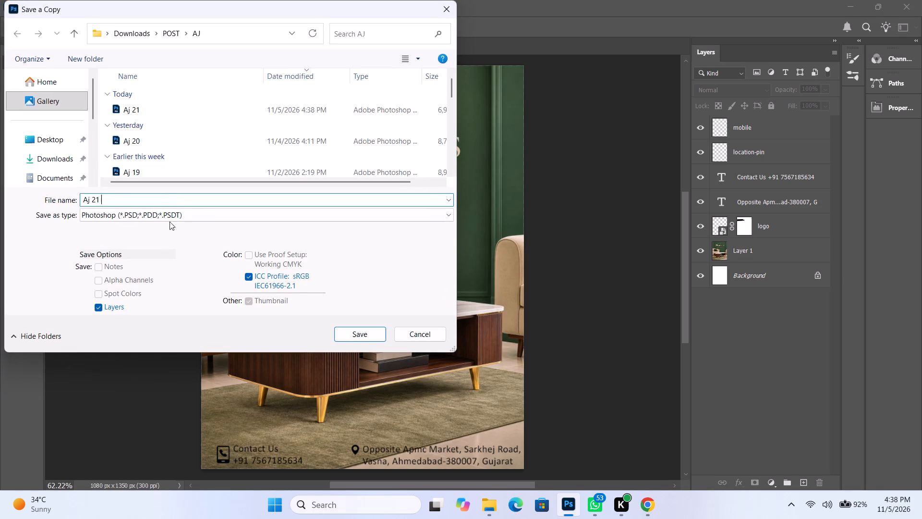
{"action": "left_click", "coordinate": [193, 211]}
{"action": "left_click", "coordinate": [199, 322]}
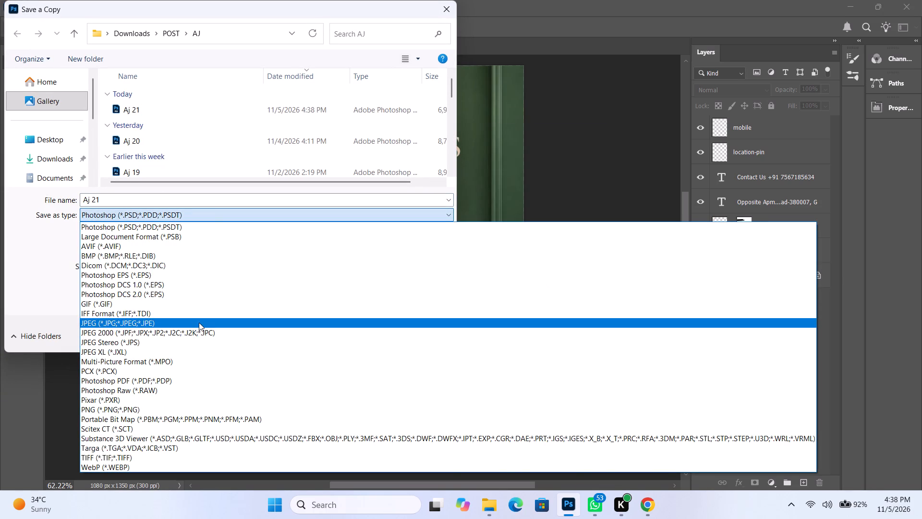
{"action": "left_click", "coordinate": [357, 330]}
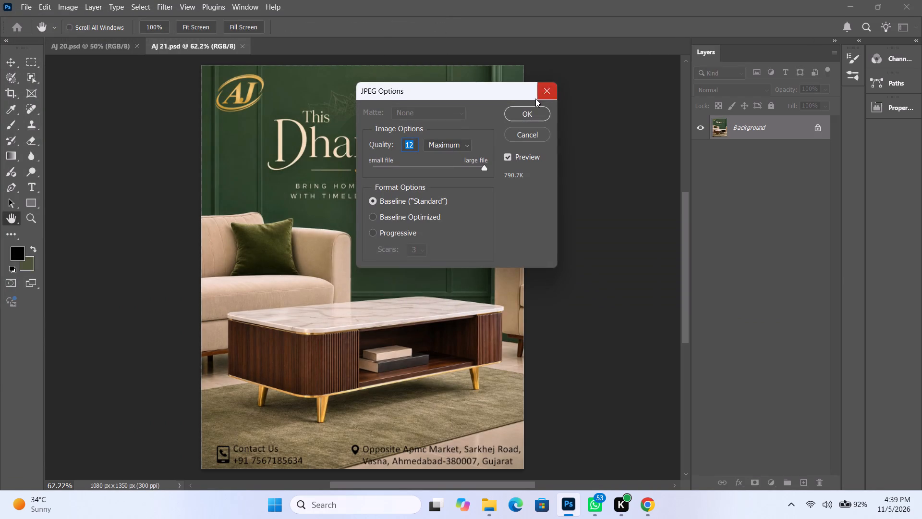
{"action": "left_click", "coordinate": [529, 108]}
Switch to File Explorer and copy the Aj 21 JPEG from the AJ folder.
{"action": "left_click", "coordinate": [485, 518]}
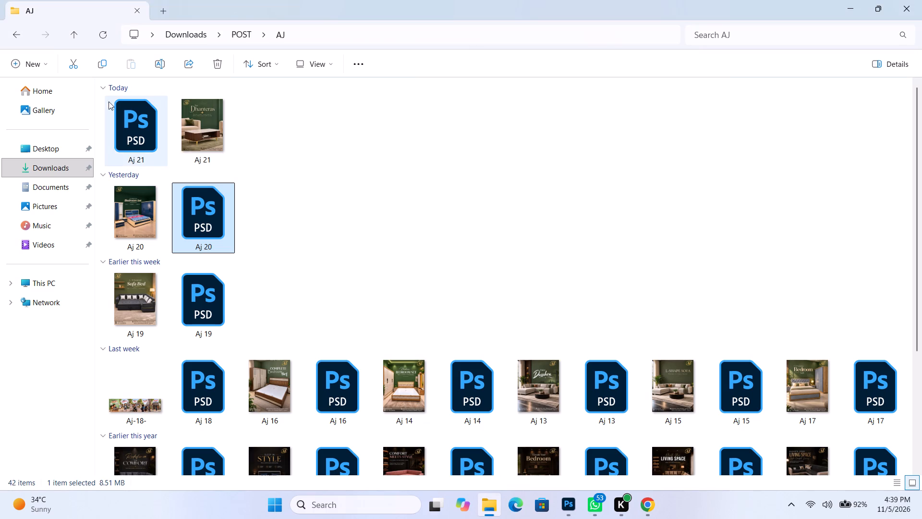
{"action": "left_click", "coordinate": [193, 142]}
{"action": "key", "text": "ctrl+c"}
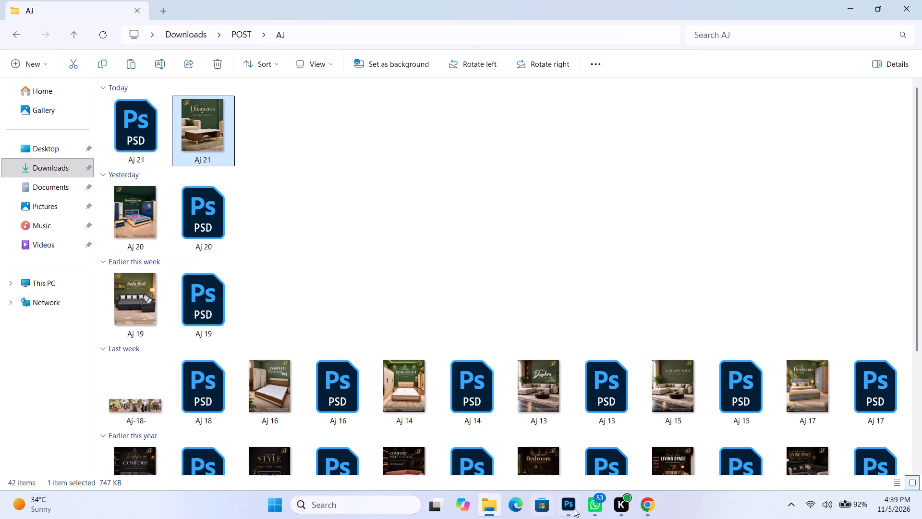
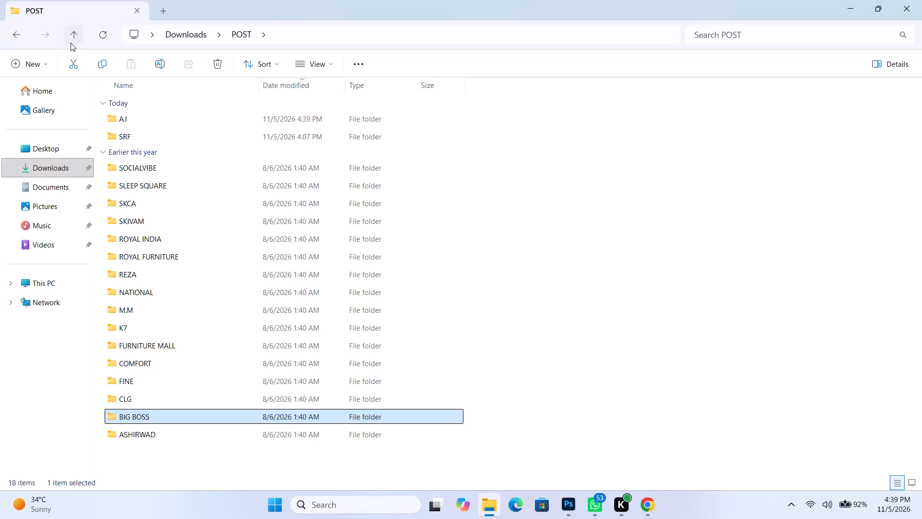
Open the Bhimani Furniture 69 Photoshop file from the Downloads > posts > Bhimani Furniture folder.
{"action": "left_click", "coordinate": [71, 43]}
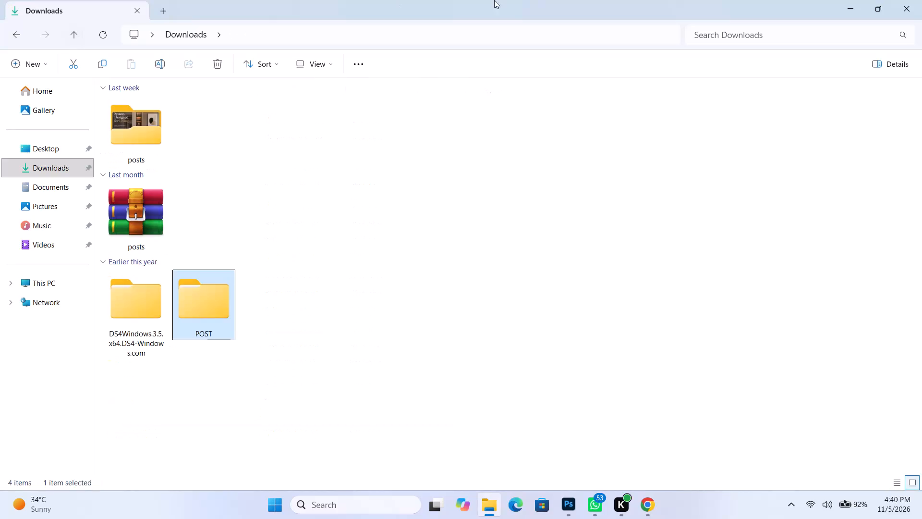
{"action": "double_click", "coordinate": [131, 139]}
{"action": "key", "text": "b"}
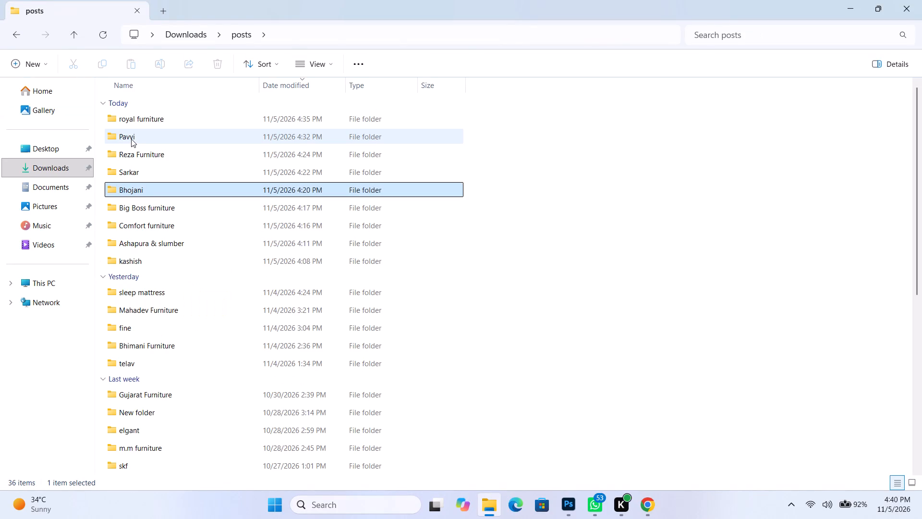
{"action": "key", "text": "Return"}
{"action": "key", "text": "BackSpace"}
{"action": "type", "text": "bb"}
{"action": "key", "text": "Return"}
{"action": "double_click", "coordinate": [214, 146]}
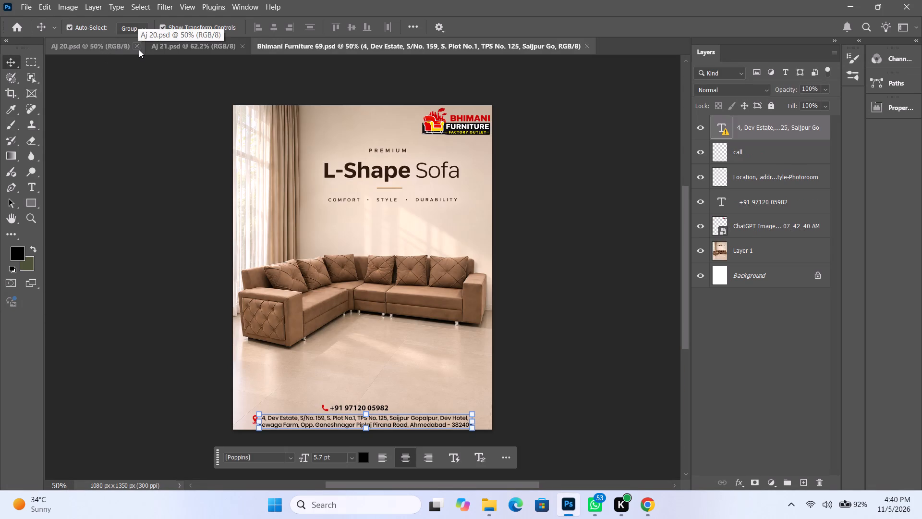
Close the Aj 20 and Aj 21 documents, keeping Bhimani Furniture 69 open.
{"action": "left_click", "coordinate": [138, 49]}
{"action": "left_click", "coordinate": [137, 46]}
{"action": "left_click", "coordinate": [139, 46]}
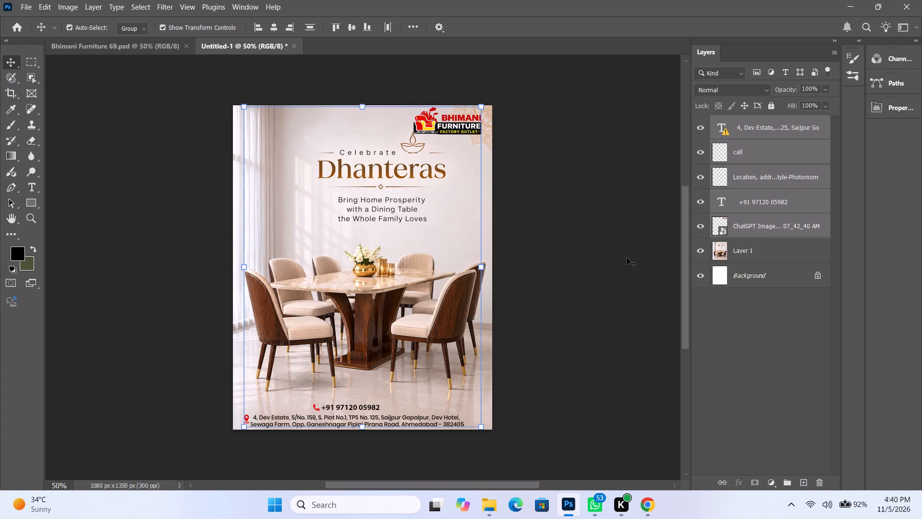
{"action": "left_click", "coordinate": [627, 258]}
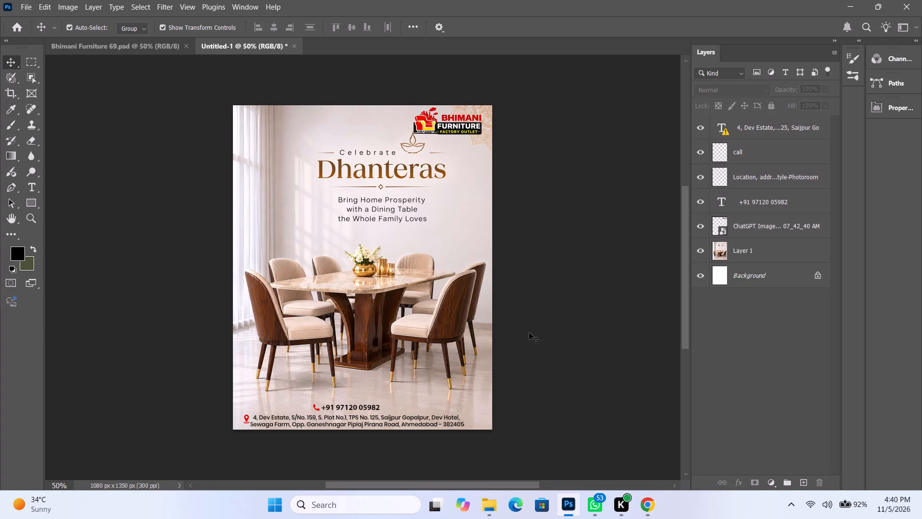
Nudge the phone, address and icon layers together 37 px right to centre them at the poster's bottom.
{"action": "left_click", "coordinate": [777, 198]}
{"action": "left_click", "coordinate": [790, 133], "text": "shift"}
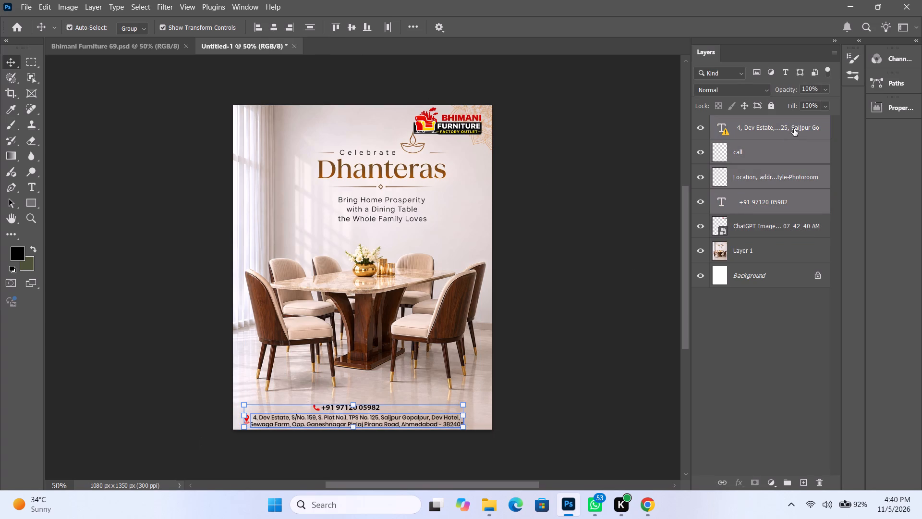
{"action": "key", "text": "shift+Right"}
{"action": "key", "text": "shift+Right"}
{"action": "key", "text": "shift+Right"}
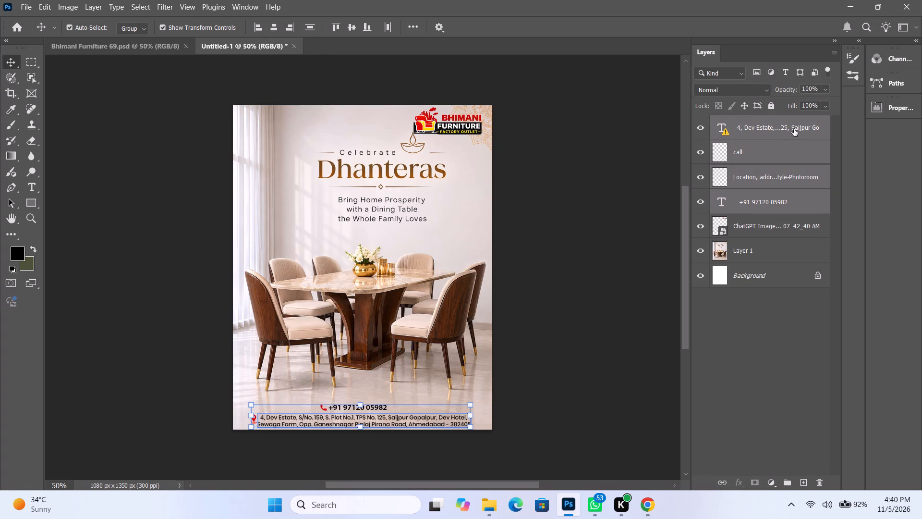
{"action": "key", "text": "shift+Right"}
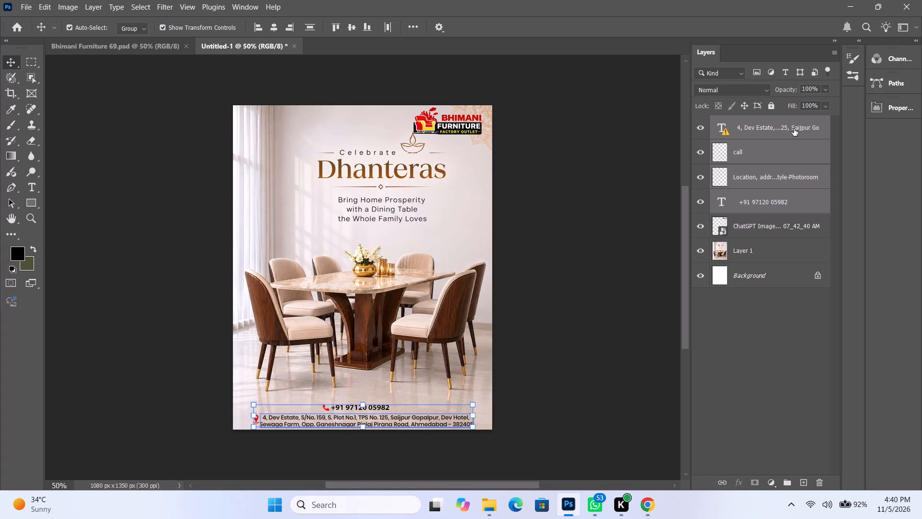
{"action": "key", "text": "Left"}
{"action": "key", "text": "Left"}
{"action": "key", "text": "Left"}
{"action": "left_click", "coordinate": [577, 204]}
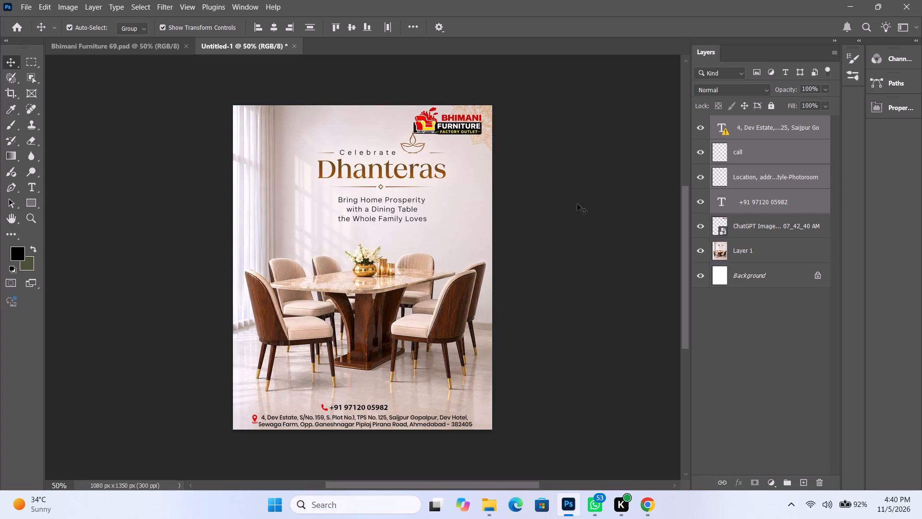
Move the Bhimani Furniture logo into the poster's top-left corner, fine-tune it slightly up and right, and deselect it.
{"action": "left_click_drag", "start_coordinate": [454, 126], "coordinate": [324, 140]}
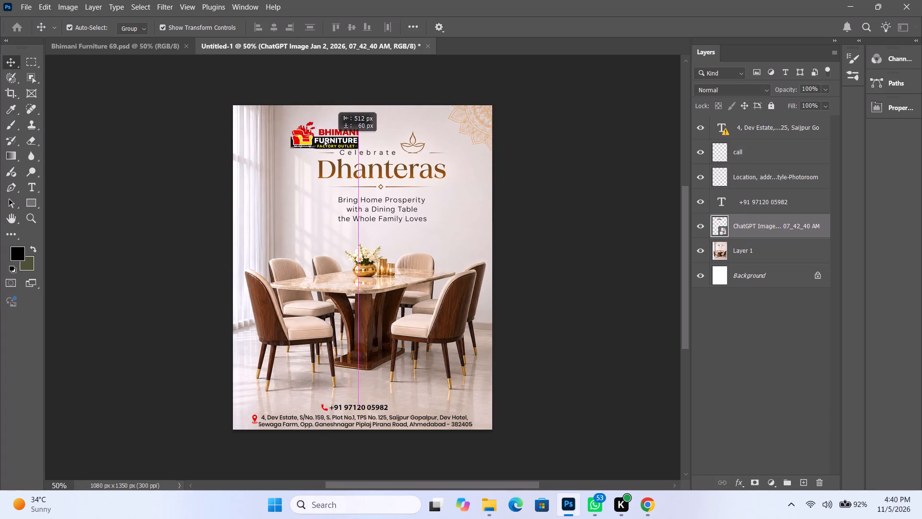
{"action": "left_click_drag", "start_coordinate": [324, 140], "coordinate": [275, 132]}
{"action": "key", "text": "Up"}
{"action": "key", "text": "Up"}
{"action": "key", "text": "Up"}
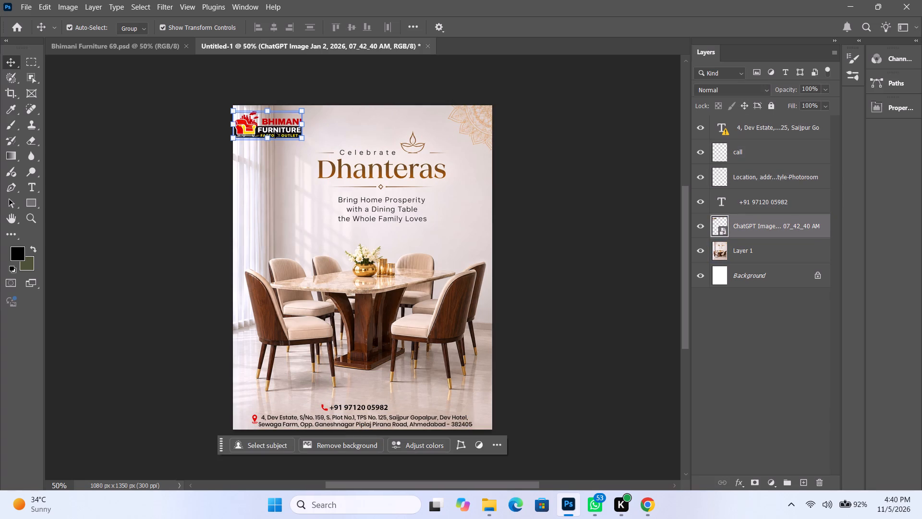
{"action": "key", "text": "Right"}
{"action": "key", "text": "Right"}
{"action": "key", "text": "Right"}
{"action": "key", "text": "Right"}
{"action": "key", "text": "Right"}
{"action": "left_click", "coordinate": [578, 130]}
{"action": "key", "text": "ctrl+Right"}
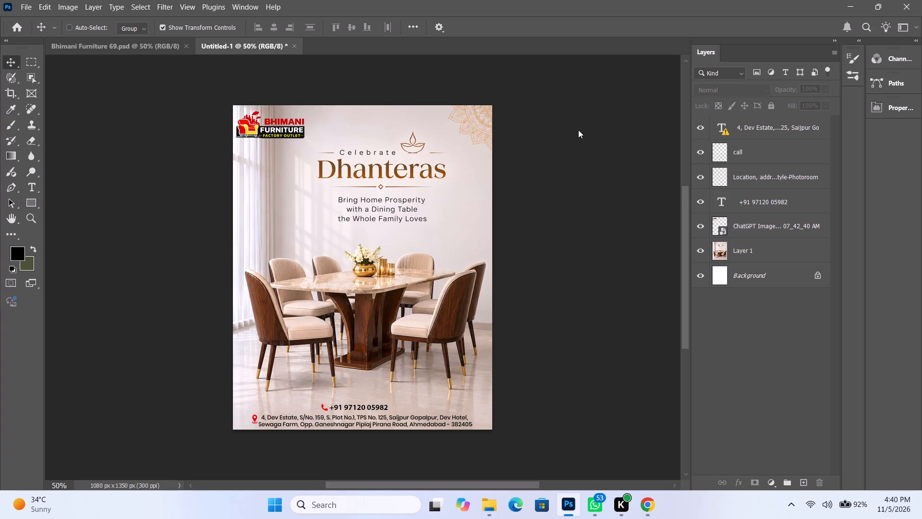
Save the poster as the Photoshop file Bhimani Furniture 70 in the Downloads > posts > Bhimani Furniture folder.
{"action": "key", "text": "ctrl+0"}
{"action": "key", "text": "ctrl+s"}
{"action": "left_click", "coordinate": [48, 166]}
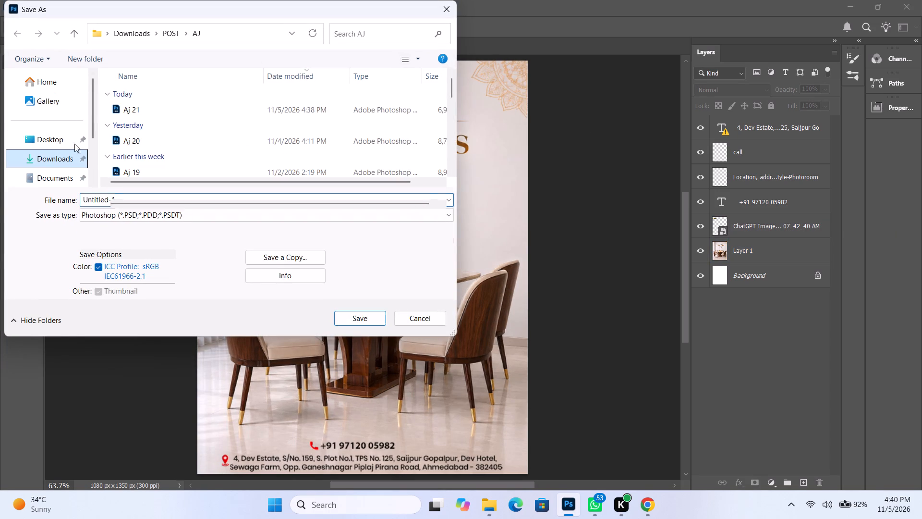
{"action": "double_click", "coordinate": [134, 109]}
{"action": "type", "text": "bbb"}
{"action": "key", "text": "Return"}
{"action": "left_click", "coordinate": [133, 108]}
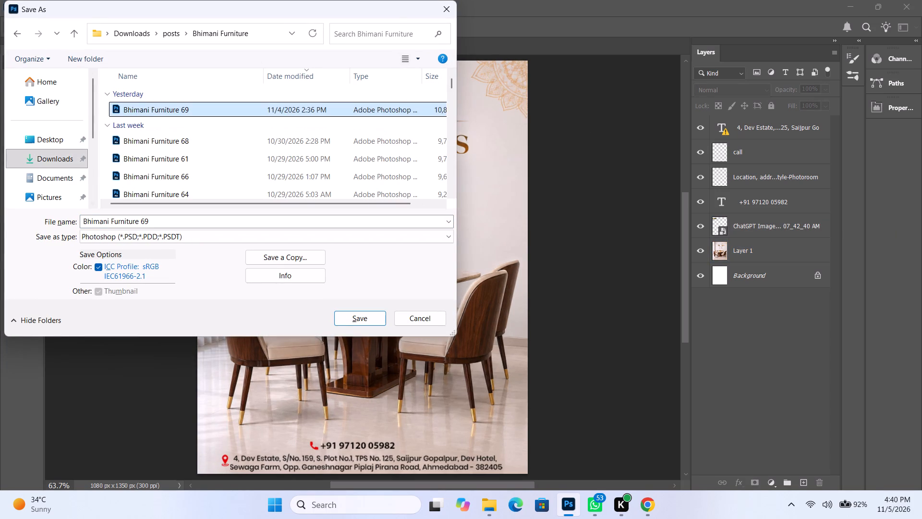
{"action": "triple_click", "coordinate": [188, 222]}
{"action": "key", "text": "BackSpace"}
{"action": "key", "text": "BackSpace"}
{"action": "type", "text": "70"}
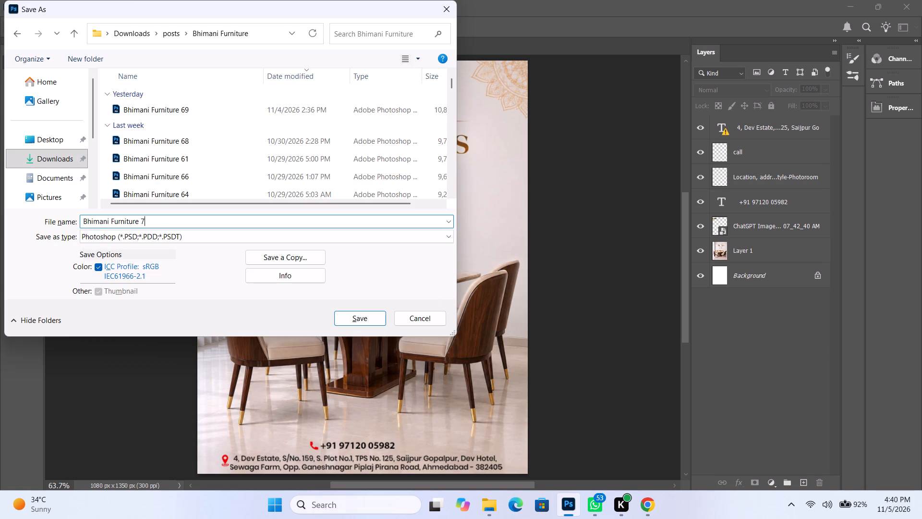
{"action": "key", "text": "Return"}
{"action": "key", "text": "Return"}
Save a JPEG copy named Bhimani Furniture 70 in the same folder at quality 12, Baseline ("Standard").
{"action": "key", "text": "ctrl+alt+s"}
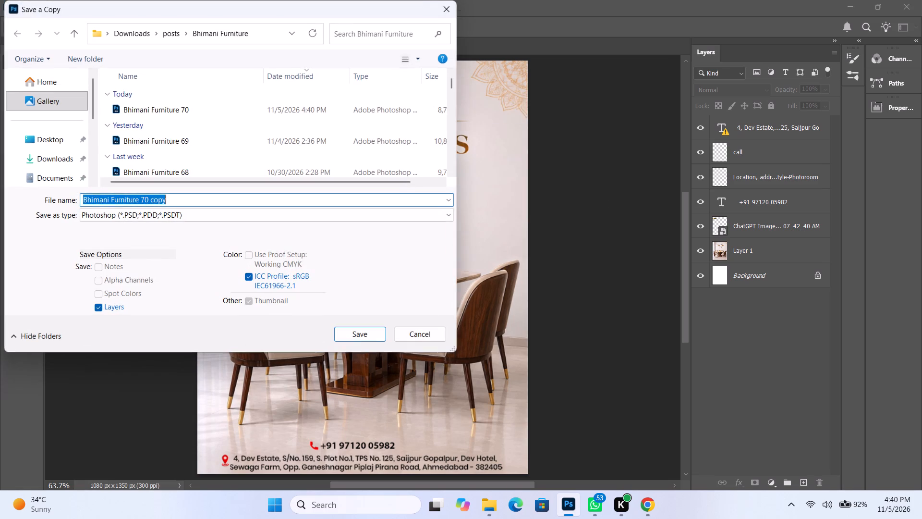
{"action": "double_click", "coordinate": [200, 203]}
{"action": "key", "text": "BackSpace"}
{"action": "left_click", "coordinate": [202, 213]}
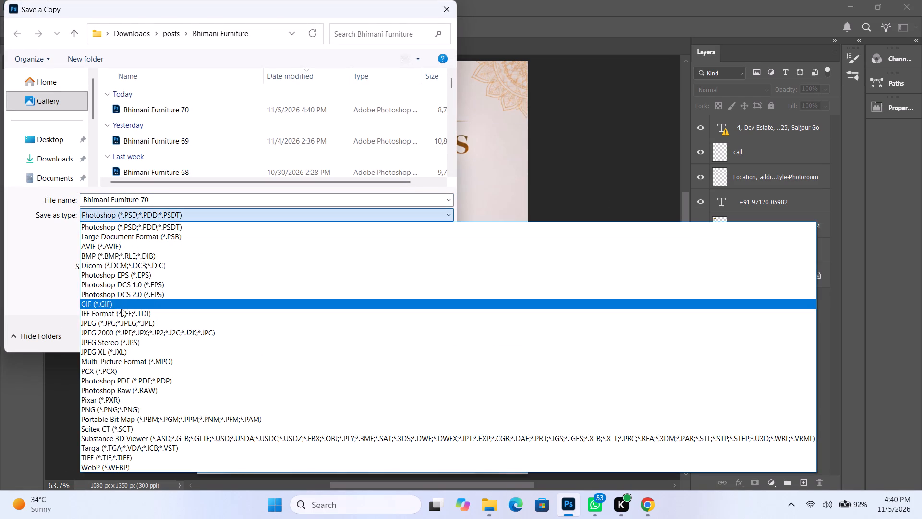
{"action": "left_click", "coordinate": [113, 323]}
{"action": "left_click", "coordinate": [358, 336]}
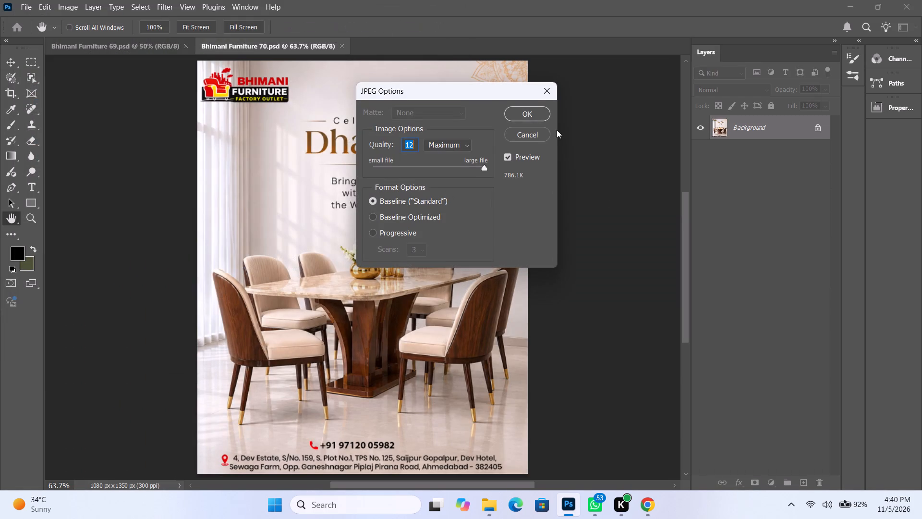
{"action": "left_click", "coordinate": [521, 111]}
Switch to File Explorer and copy the Bhimani Furniture 70 JPEG from the Bhimani Furniture folder.
{"action": "left_click", "coordinate": [495, 497]}
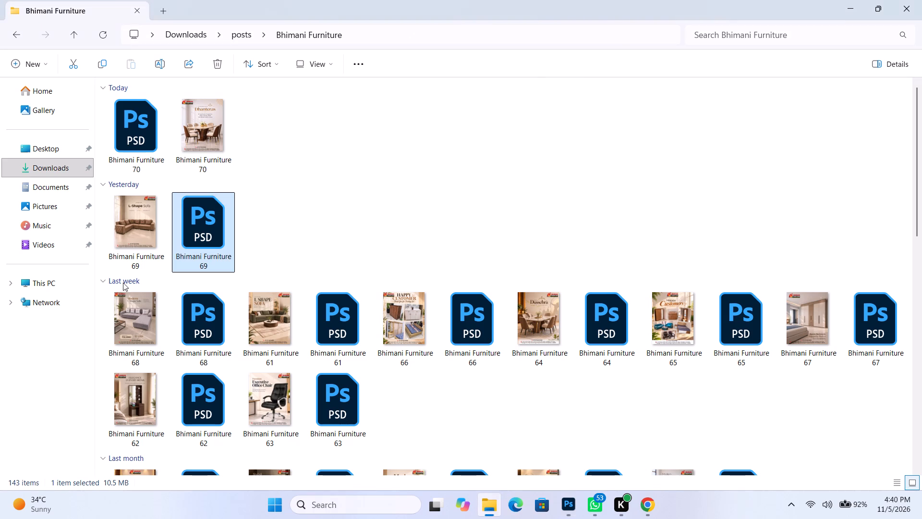
{"action": "left_click", "coordinate": [187, 125]}
{"action": "key", "text": "ctrl+c"}
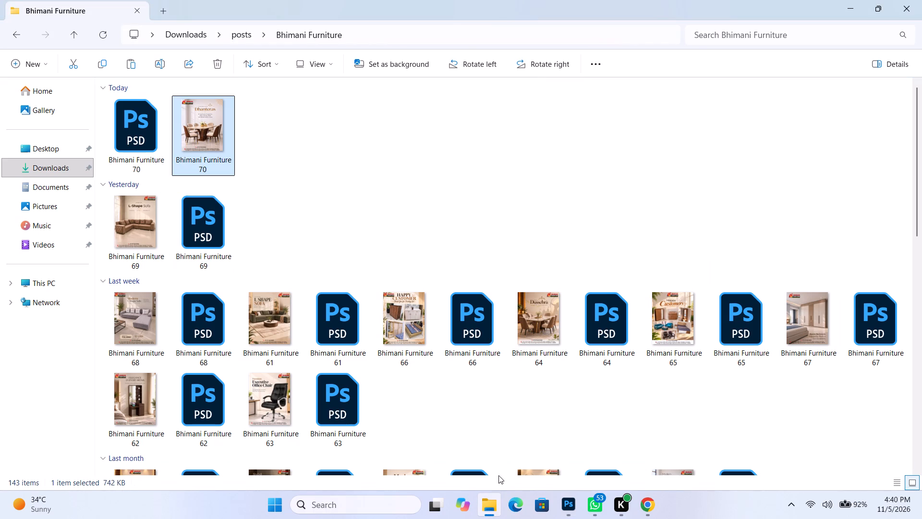
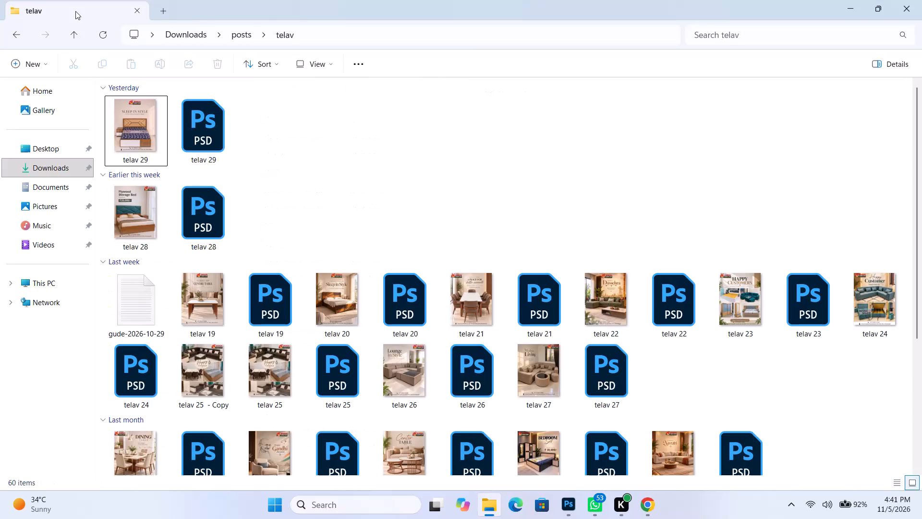
Open the Photoshop file telav 29 from the telav folder and close the Bhimani Furniture 69 and 70 documents.
{"action": "right_click", "coordinate": [75, 11]}
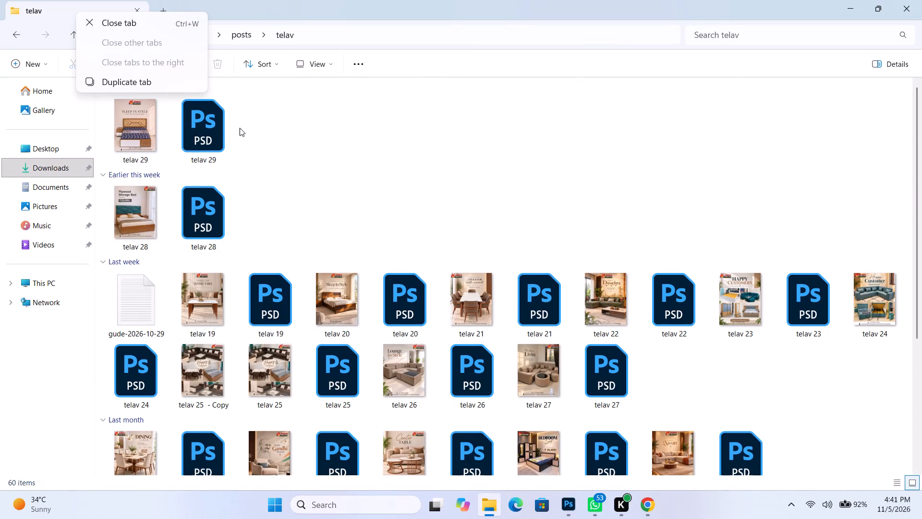
{"action": "double_click", "coordinate": [210, 123]}
{"action": "left_click", "coordinate": [184, 48]}
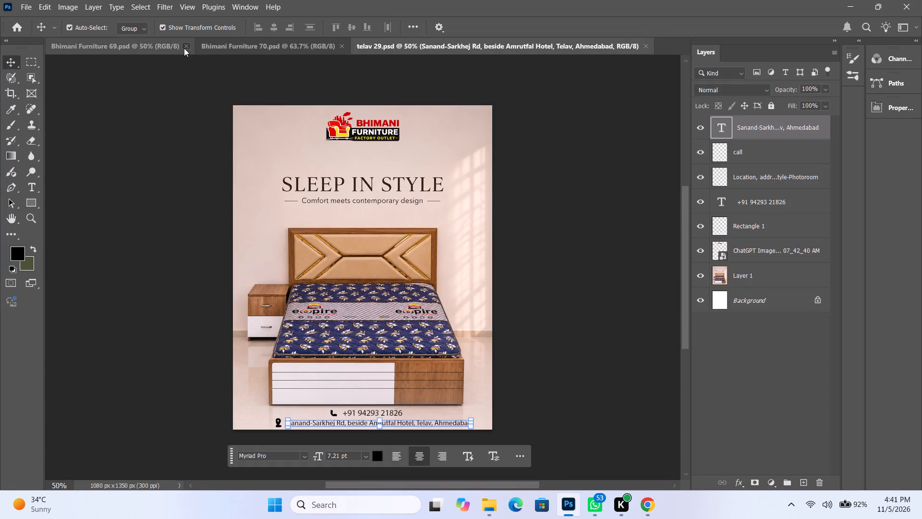
{"action": "left_click", "coordinate": [194, 47]}
Create a new 1080 x 1350 px, 300 ppi document and paste the Happy Dhanteras armchair image into it.
{"action": "key", "text": "ctrl+n"}
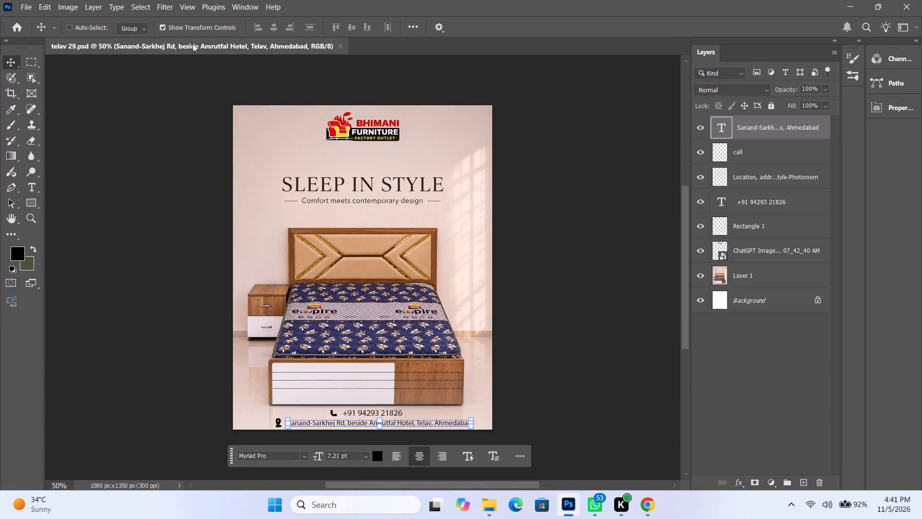
{"action": "left_click", "coordinate": [262, 163]}
{"action": "key", "text": "Return"}
{"action": "key", "text": "ctrl+v"}
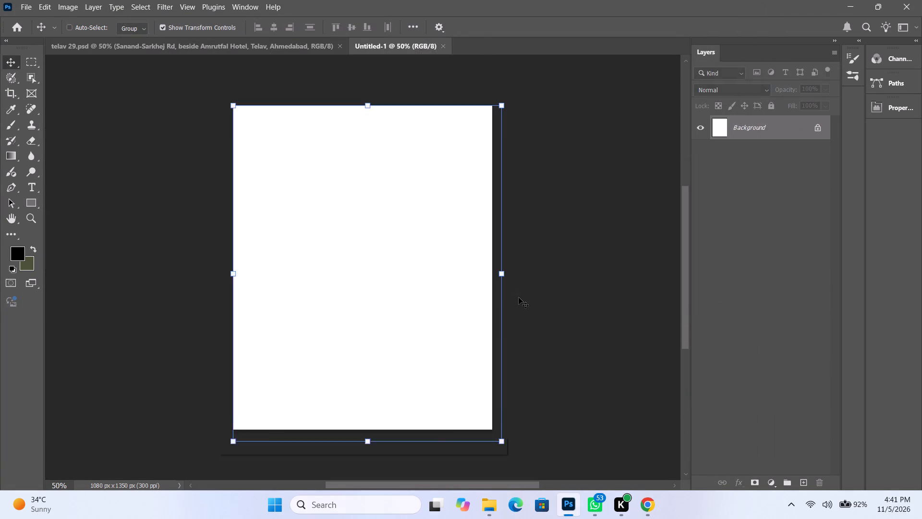
{"action": "left_click", "coordinate": [570, 333]}
{"action": "left_click", "coordinate": [359, 328]}
Scale the pasted armchair image to about 96% so it fits the canvas, and fit the poster in view.
{"action": "key", "text": "ctrl+t"}
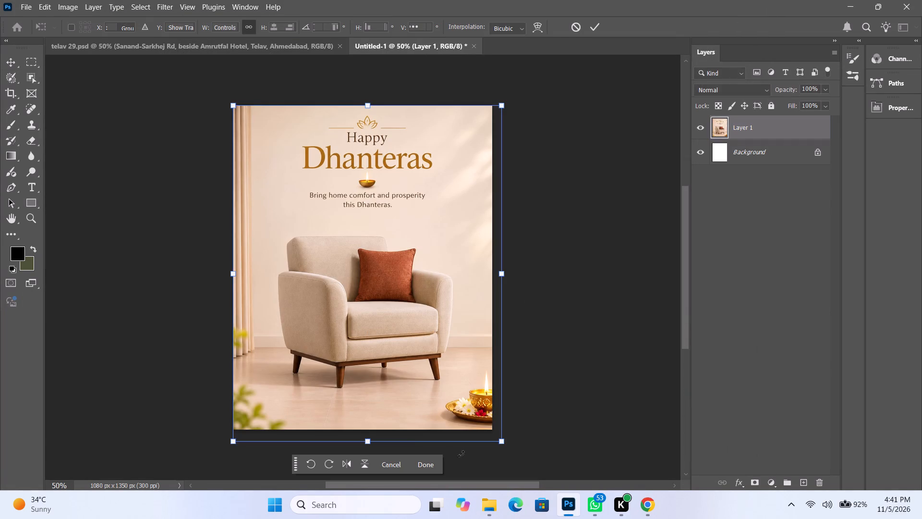
{"action": "left_click_drag", "start_coordinate": [503, 444], "coordinate": [488, 435]}
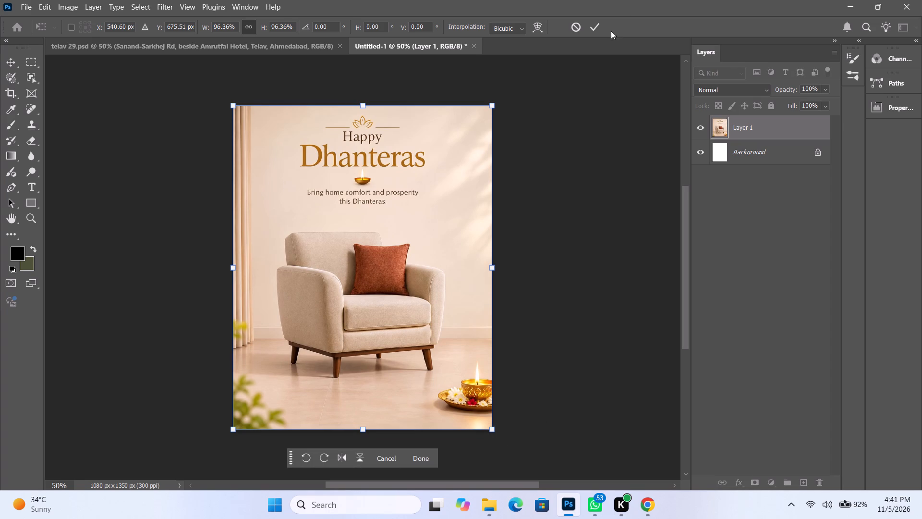
{"action": "left_click", "coordinate": [597, 28]}
{"action": "left_click", "coordinate": [592, 119]}
{"action": "key", "text": "ctrl+0"}
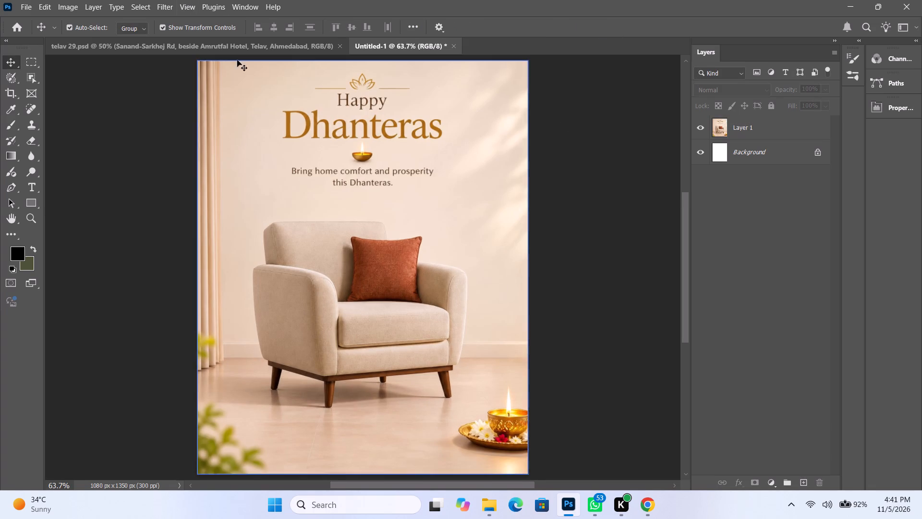
Copy all layers above the Background from telav 29 and paste them into the new armchair poster.
{"action": "left_click", "coordinate": [242, 44]}
{"action": "left_click", "coordinate": [384, 126]}
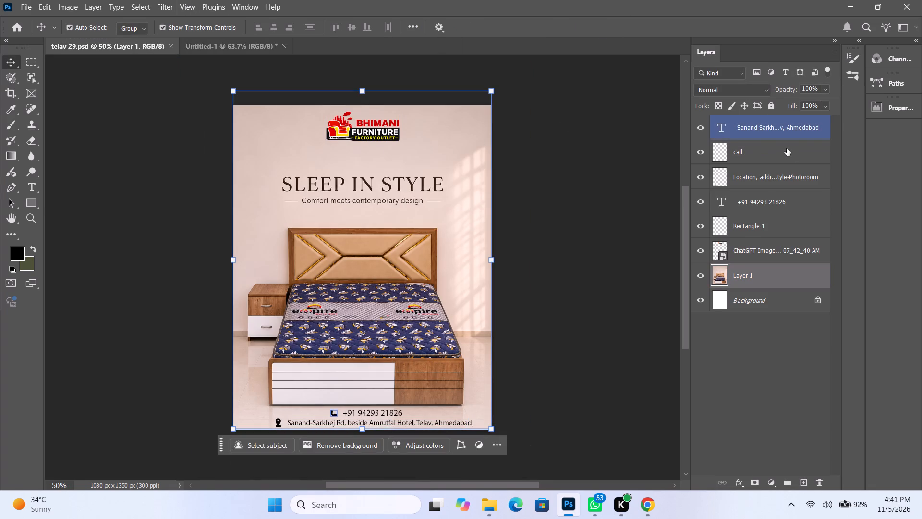
{"action": "left_click", "coordinate": [800, 136], "text": "shift"}
{"action": "key", "text": "ctrl+c"}
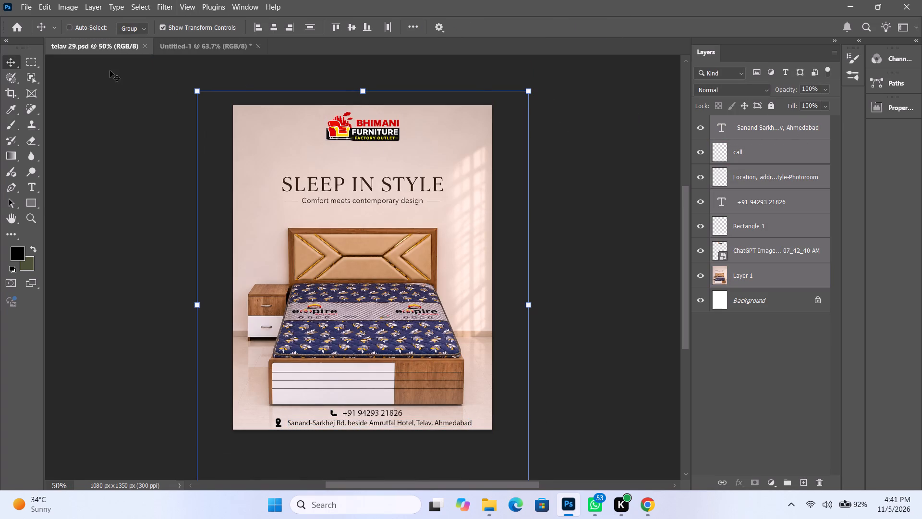
{"action": "left_click", "coordinate": [209, 40], "text": "ctrl"}
{"action": "key", "text": "ctrl+v"}
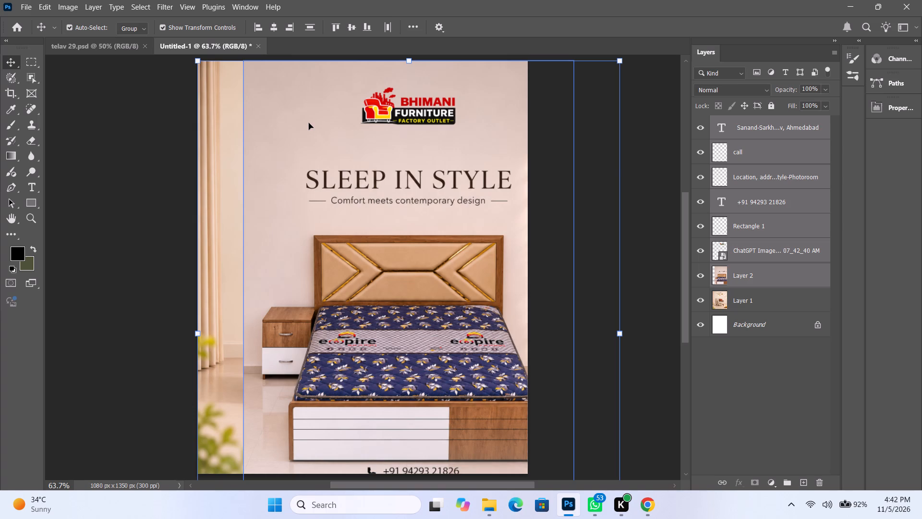
Delete the pasted Layer 2 bed image from the armchair poster.
{"action": "left_click", "coordinate": [643, 257]}
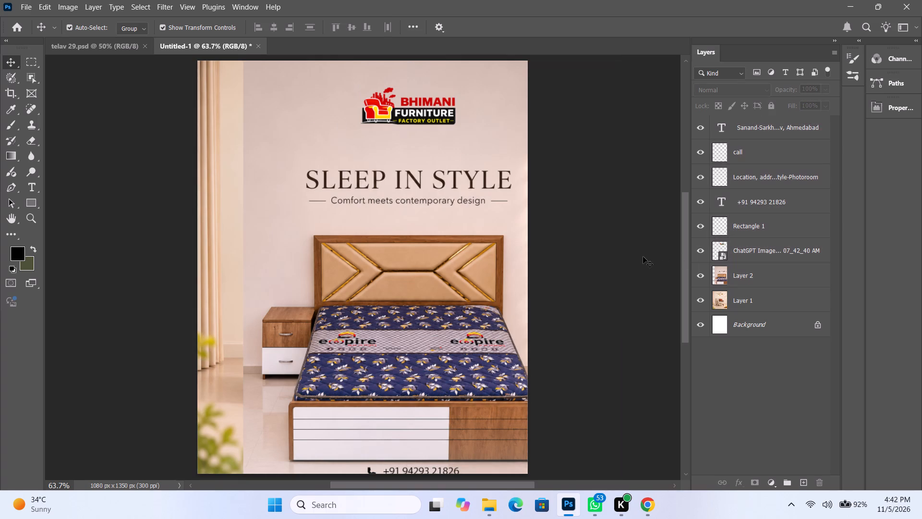
{"action": "left_click", "coordinate": [804, 270]}
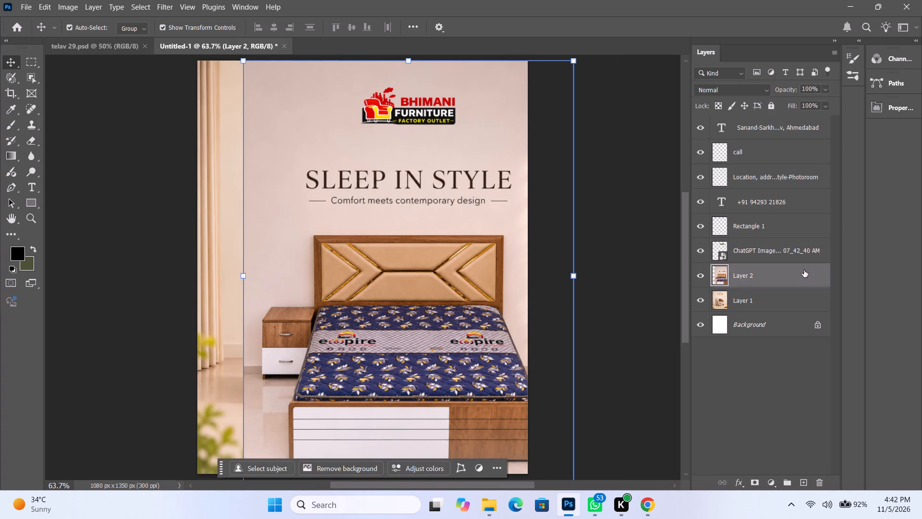
{"action": "key", "text": "Delete"}
Move the logo, rectangle and contact layers together up and left so the phone and address lines sit centred along the poster's bottom edge.
{"action": "left_click", "coordinate": [770, 247]}
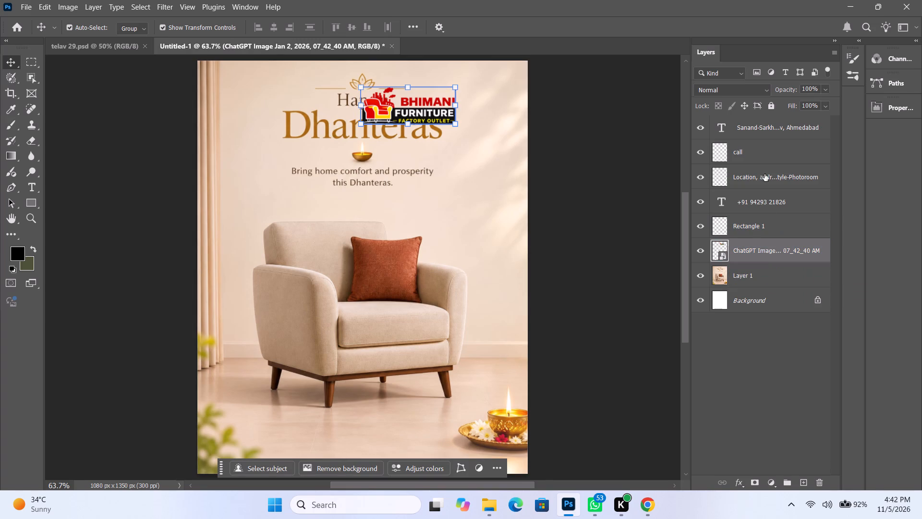
{"action": "left_click", "coordinate": [765, 123], "text": "shift"}
{"action": "key", "text": "shift+Up"}
{"action": "key", "text": "shift+Up"}
{"action": "key", "text": "shift+Up"}
{"action": "key", "text": "shift+Up"}
{"action": "key", "text": "shift+Up"}
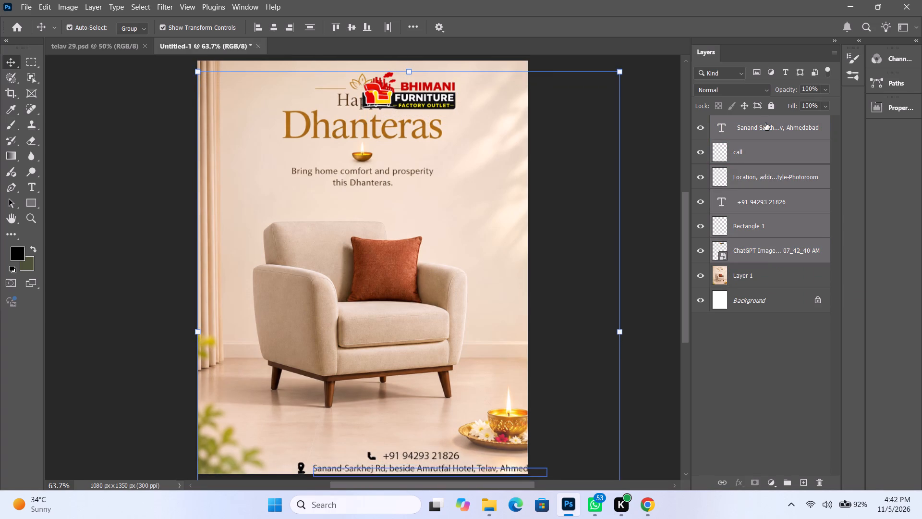
{"action": "key", "text": "shift+Up"}
{"action": "key", "text": "shift+Up"}
{"action": "key", "text": "shift+Up"}
{"action": "key", "text": "shift+Up"}
{"action": "key", "text": "shift+Up"}
{"action": "key", "text": "shift+Left"}
{"action": "key", "text": "shift+Left"}
{"action": "key", "text": "shift+Left"}
{"action": "key", "text": "shift+Left"}
{"action": "key", "text": "shift+Left"}
{"action": "key", "text": "shift+Left"}
{"action": "key", "text": "shift+Left"}
{"action": "key", "text": "shift+Left"}
{"action": "key", "text": "shift+Left"}
{"action": "key", "text": "shift+Left"}
{"action": "key", "text": "shift+Left"}
{"action": "key", "text": "shift+Left"}
{"action": "key", "text": "shift+Left"}
{"action": "key", "text": "shift+Left"}
{"action": "key", "text": "shift+Left"}
{"action": "key", "text": "shift+Left"}
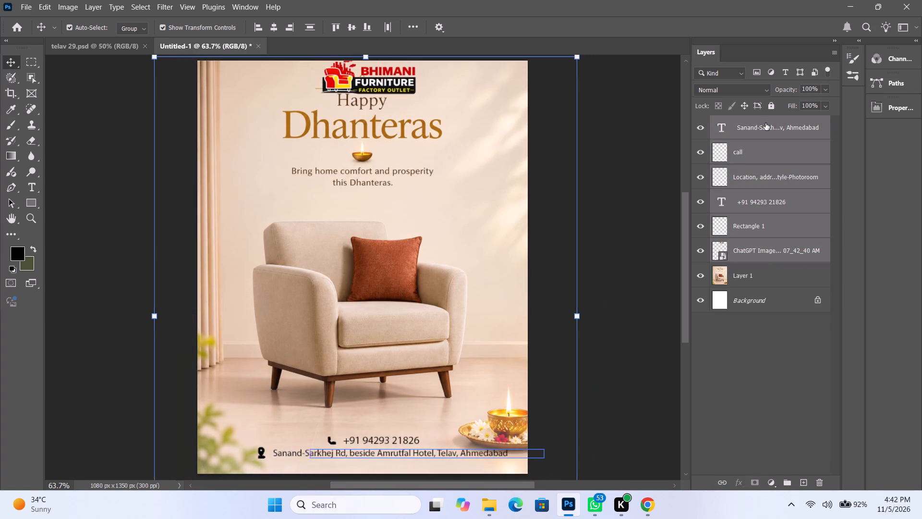
{"action": "key", "text": "shift+Down"}
{"action": "key", "text": "shift+Down"}
{"action": "key", "text": "shift+Down"}
{"action": "key", "text": "shift+Left"}
{"action": "key", "text": "shift+Down"}
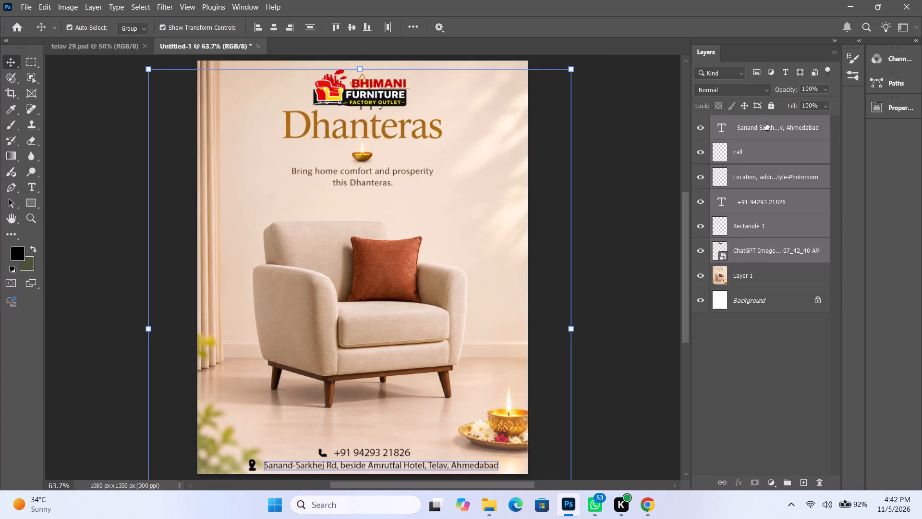
{"action": "key", "text": "shift+Left"}
{"action": "key", "text": "shift+Left"}
{"action": "key", "text": "shift+Left"}
{"action": "key", "text": "shift+Up"}
{"action": "key", "text": "shift+Left"}
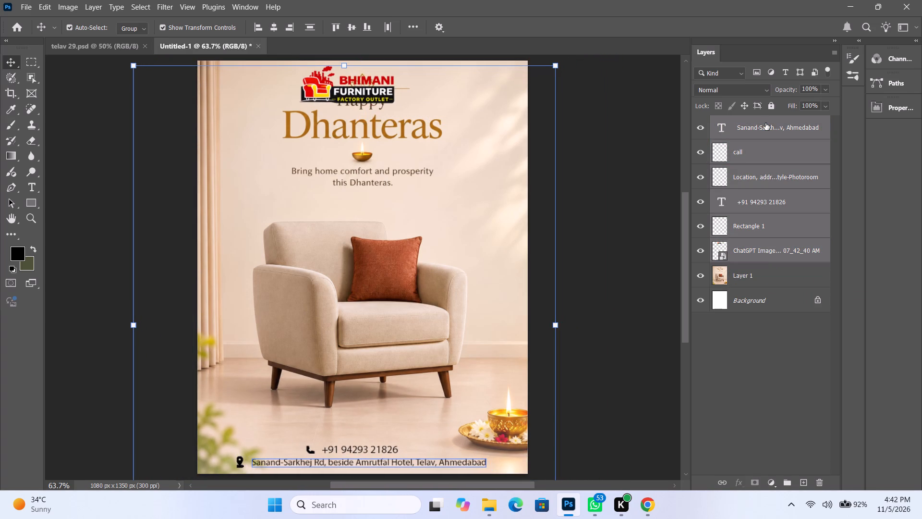
{"action": "key", "text": "shift+Left"}
{"action": "key", "text": "shift+Right"}
{"action": "left_click", "coordinate": [592, 158]}
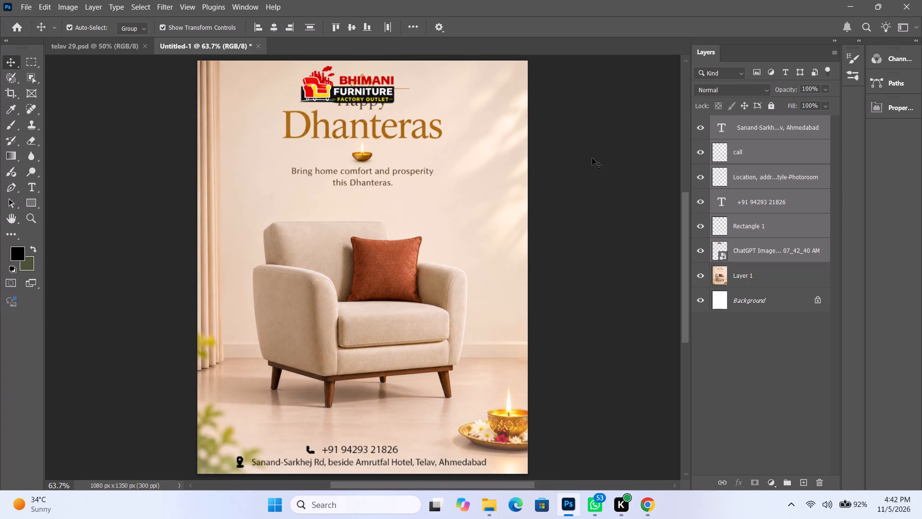
Move the Bhimani Furniture logo into the poster's top-right corner.
{"action": "left_click_drag", "start_coordinate": [359, 93], "coordinate": [488, 93]}
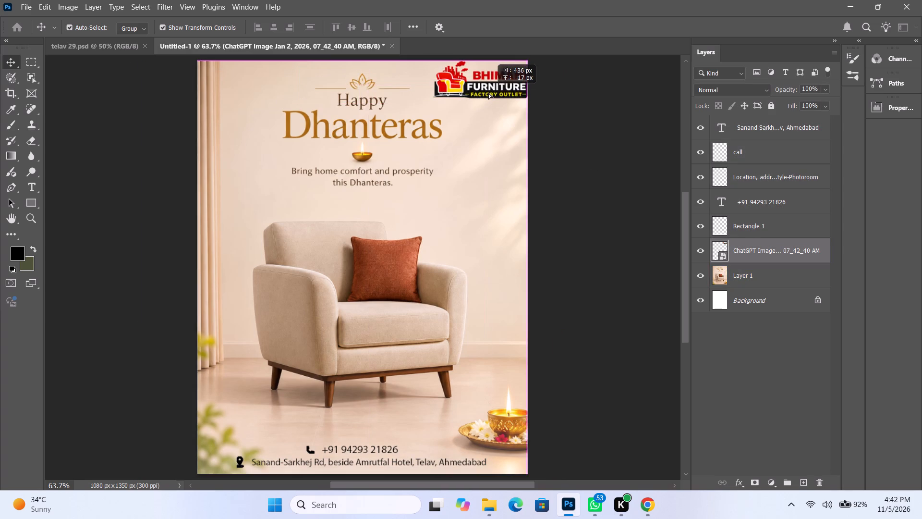
{"action": "left_click_drag", "start_coordinate": [488, 93], "coordinate": [483, 93]}
Hide the Rectangle 1 layer and deselect all layers.
{"action": "left_click", "coordinate": [708, 227]}
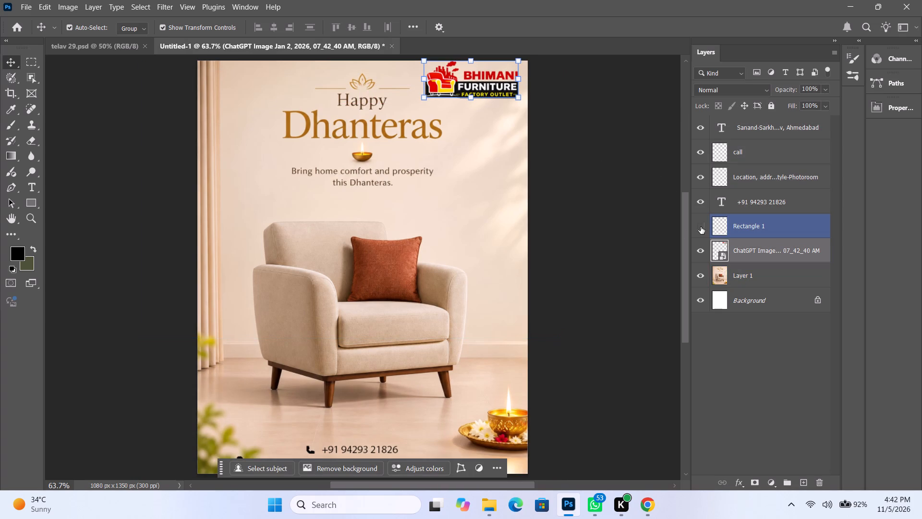
{"action": "left_click", "coordinate": [611, 284]}
{"action": "key", "text": "ctrl+0"}
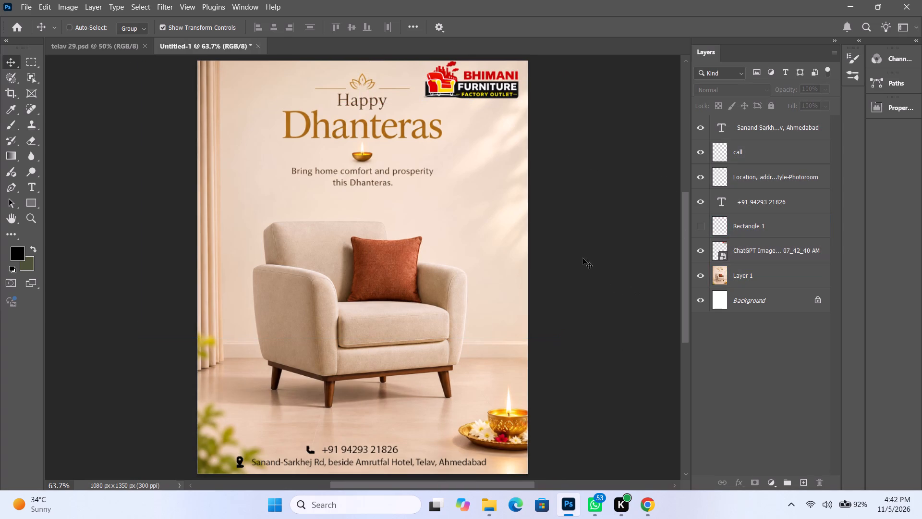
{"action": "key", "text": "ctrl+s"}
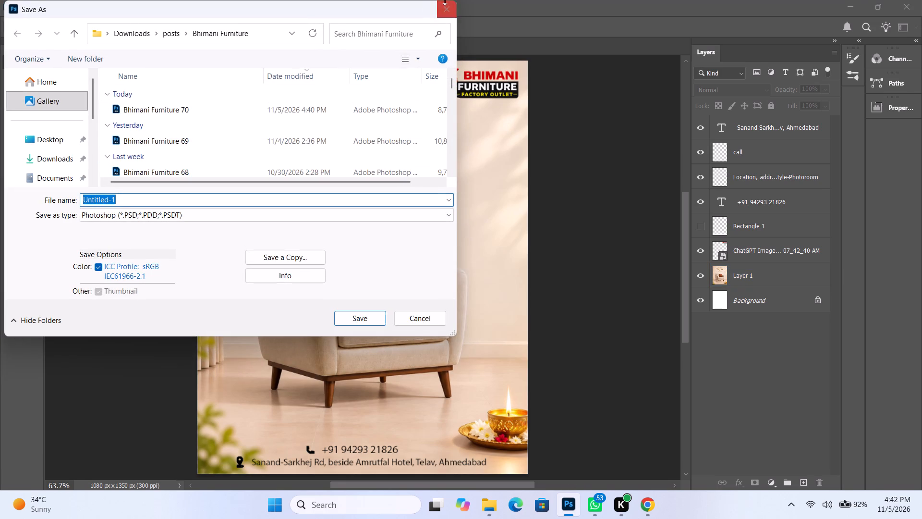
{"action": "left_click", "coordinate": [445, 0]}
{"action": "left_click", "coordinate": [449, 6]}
Nudge the Bhimani Furniture logo 10 px down and 5 px right, and deselect it.
{"action": "left_click", "coordinate": [458, 69]}
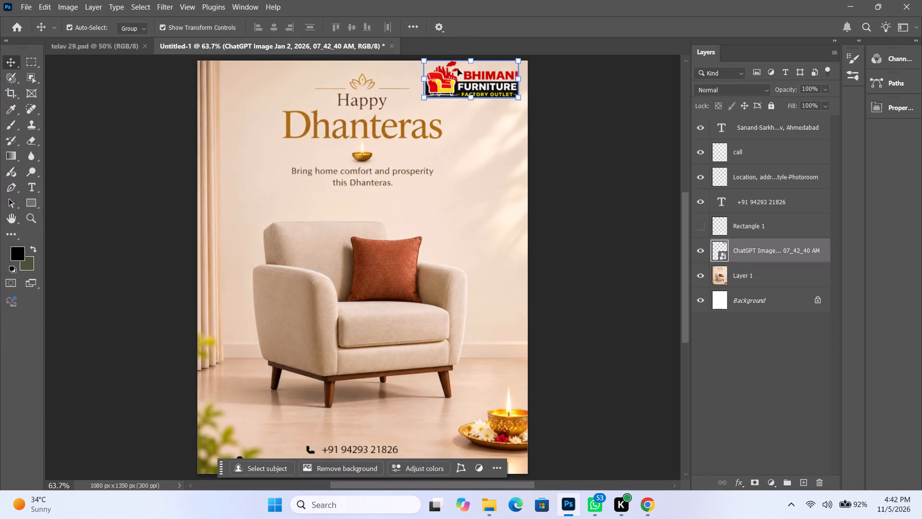
{"action": "key", "text": "shift+Down"}
{"action": "key", "text": "Right"}
{"action": "key", "text": "Right"}
{"action": "key", "text": "Right"}
{"action": "key", "text": "Right"}
{"action": "key", "text": "Right"}
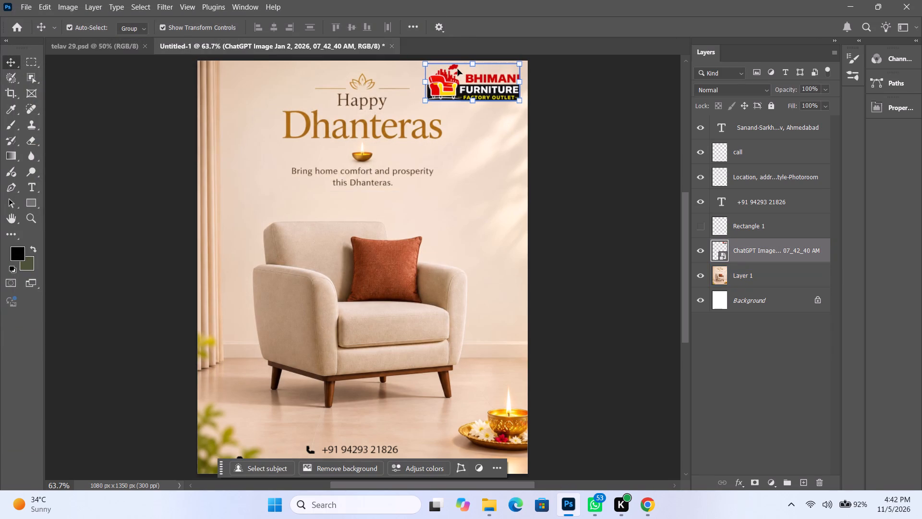
{"action": "left_click", "coordinate": [564, 147]}
Save the poster as the Photoshop file telav 30 in the Downloads > posts > telav folder.
{"action": "key", "text": "ctrl+s"}
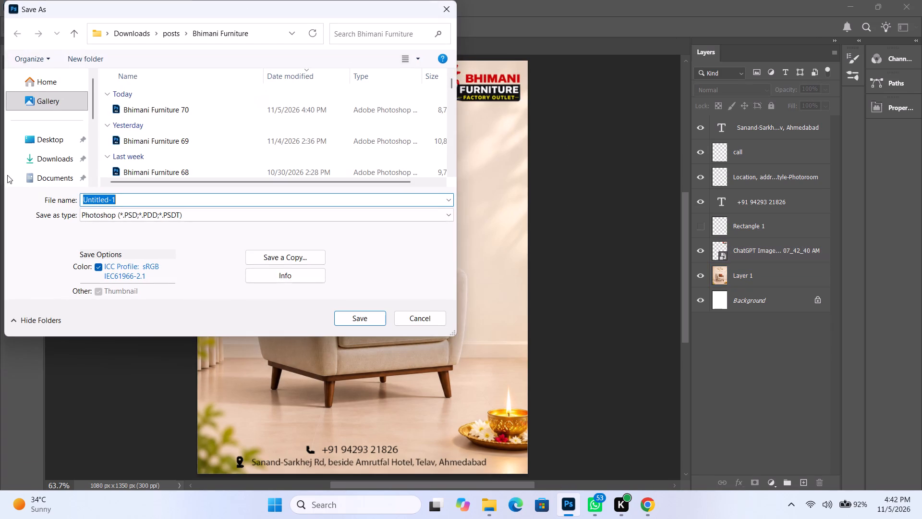
{"action": "left_click", "coordinate": [40, 156]}
{"action": "double_click", "coordinate": [179, 113]}
{"action": "key", "text": "t"}
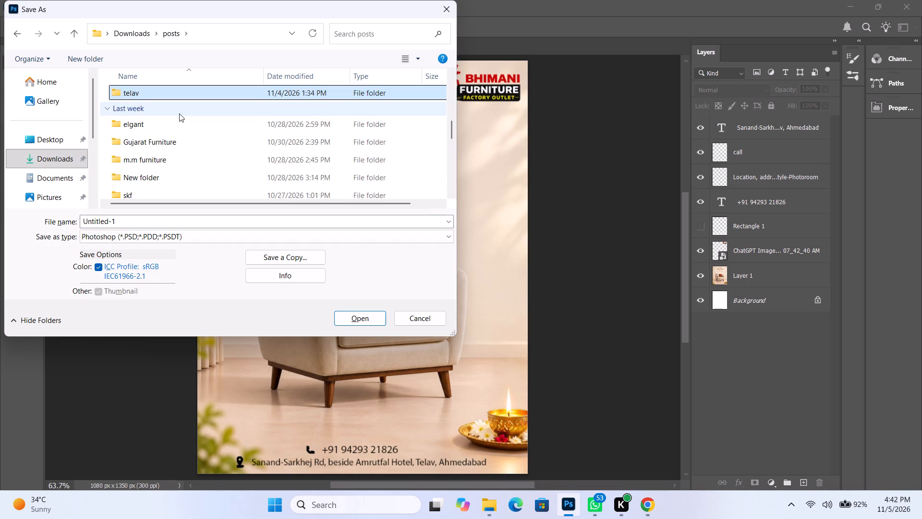
{"action": "key", "text": "Return"}
{"action": "left_click", "coordinate": [179, 113]}
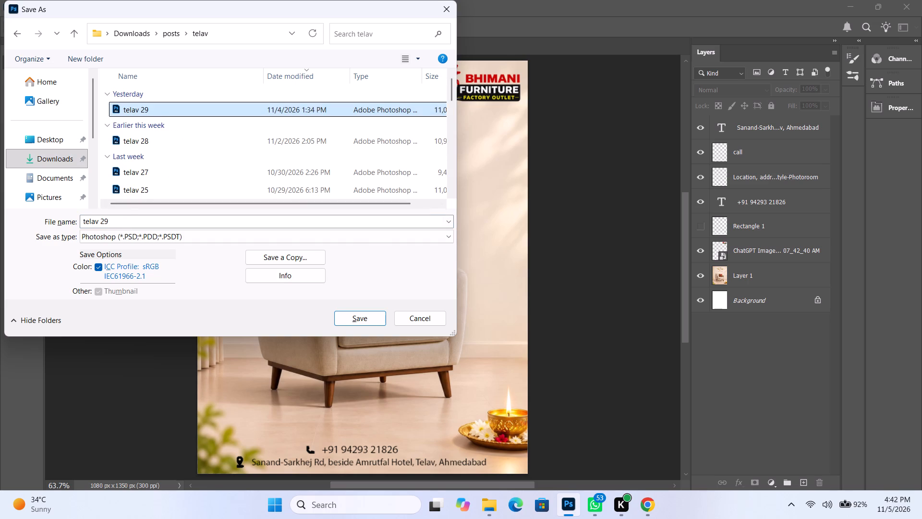
{"action": "triple_click", "coordinate": [129, 223]}
{"action": "key", "text": "BackSpace"}
{"action": "key", "text": "BackSpace"}
{"action": "type", "text": "30"}
{"action": "key", "text": "Return"}
{"action": "key", "text": "Return"}
Save a JPEG copy named telav 30 in the same folder at quality 12, Baseline ("Standard").
{"action": "key", "text": "ctrl+alt+s"}
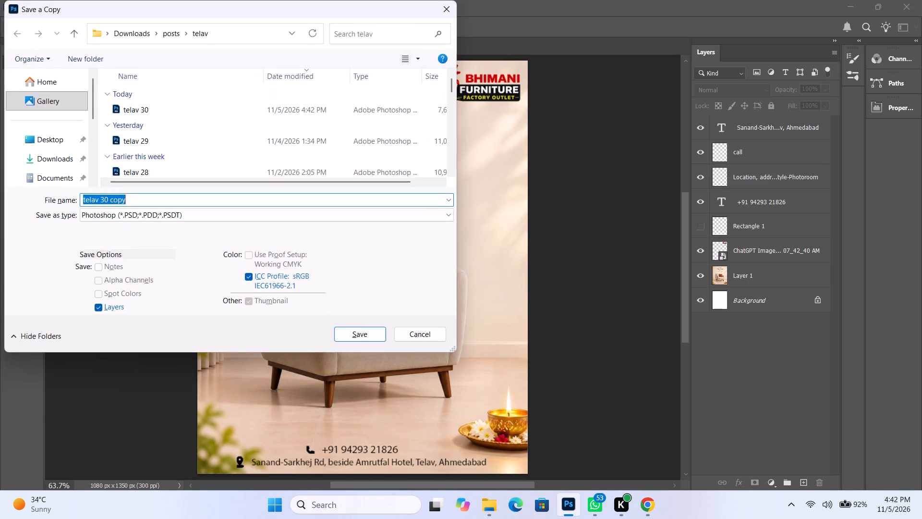
{"action": "double_click", "coordinate": [145, 198]}
{"action": "key", "text": "BackSpace"}
{"action": "left_click", "coordinate": [133, 212]}
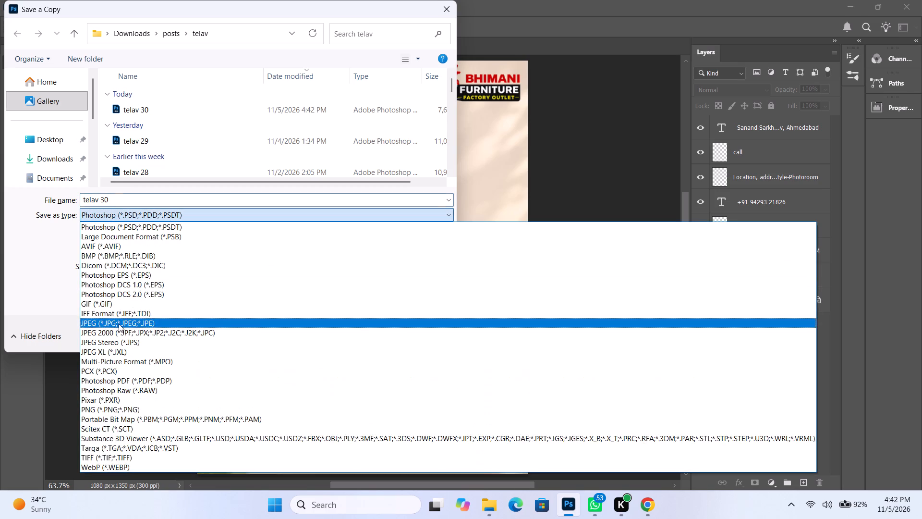
{"action": "left_click", "coordinate": [119, 324]}
{"action": "left_click", "coordinate": [381, 331]}
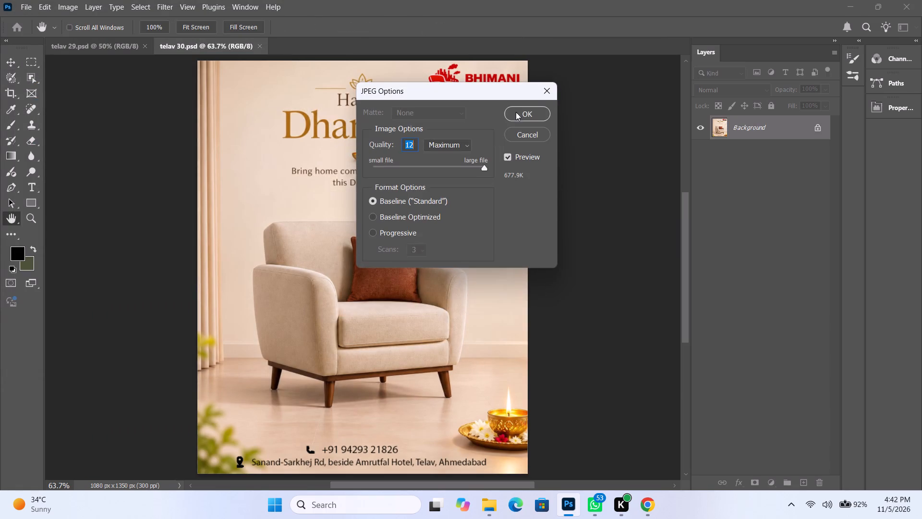
{"action": "left_click", "coordinate": [516, 112]}
Switch to File Explorer and copy the telav 30 JPEG from the telav folder.
{"action": "left_click", "coordinate": [491, 501]}
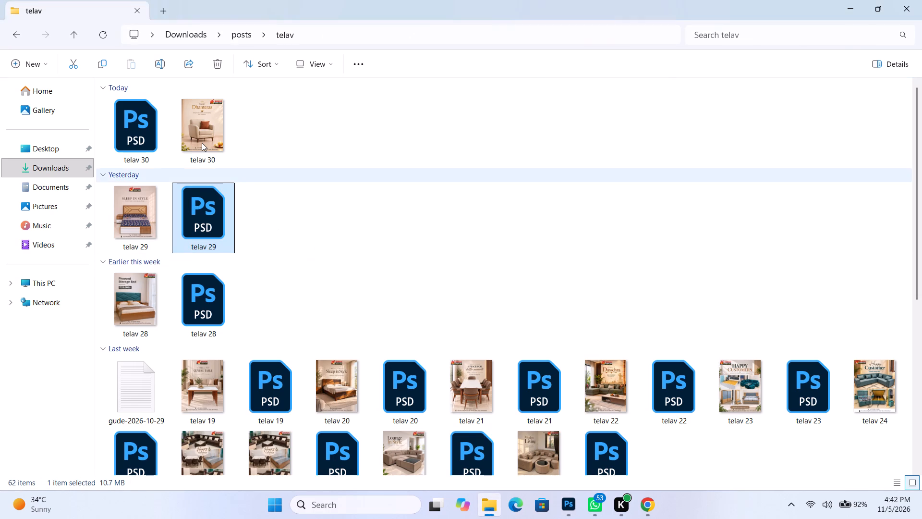
{"action": "left_click", "coordinate": [202, 143]}
{"action": "key", "text": "ctrl+c"}
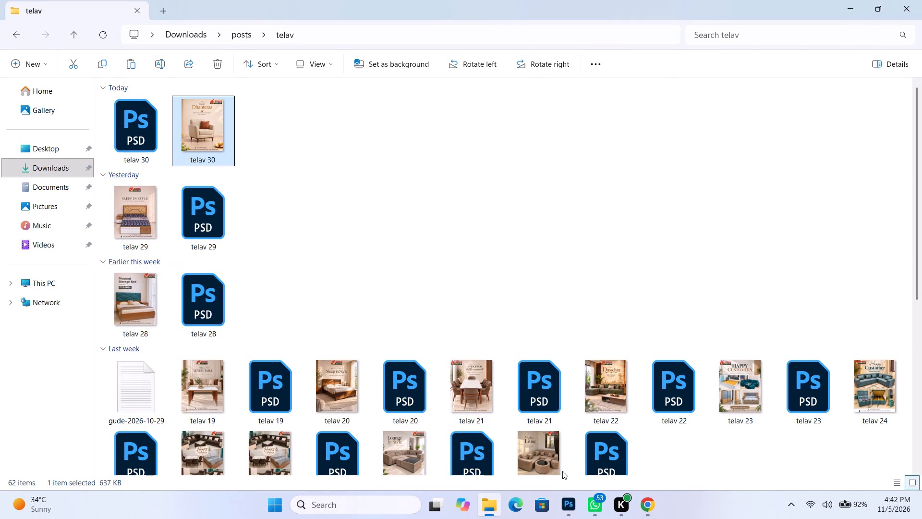
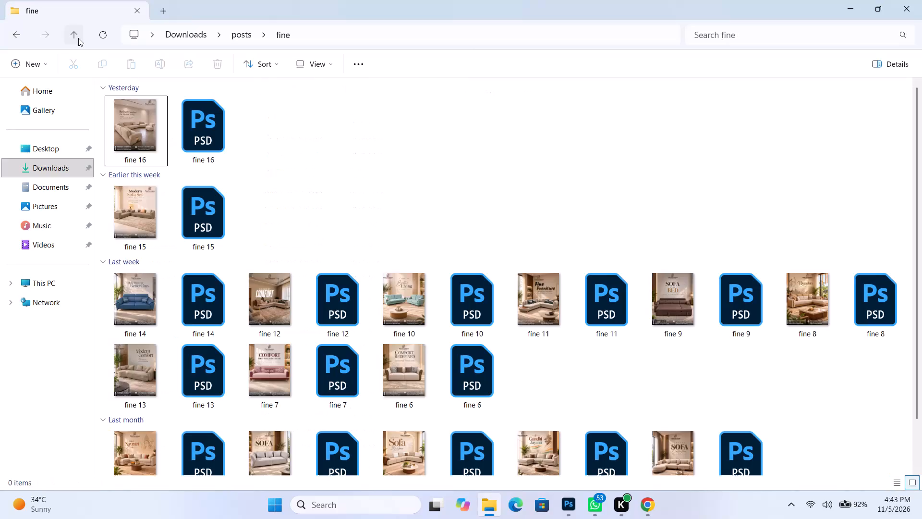
Open the fine 16 Photoshop file and close the telav 30 document.
{"action": "double_click", "coordinate": [205, 116]}
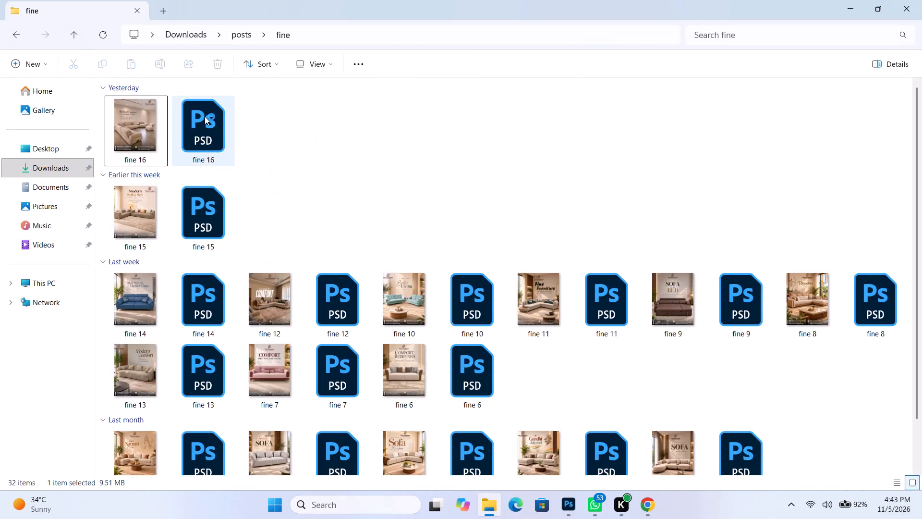
{"action": "left_click", "coordinate": [144, 46]}
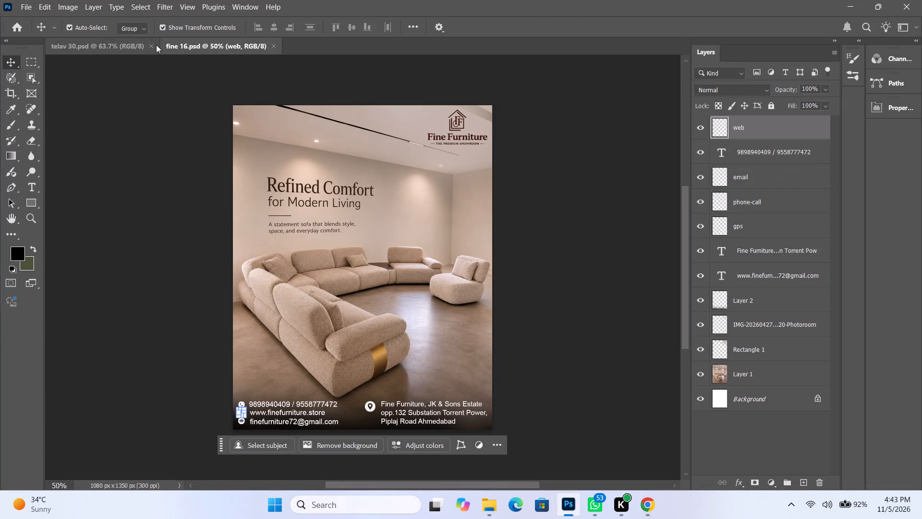
{"action": "left_click", "coordinate": [156, 45]}
{"action": "left_click", "coordinate": [149, 45]}
Create a new 1080 x 1350 px document at 300 ppi and paste the green sofa Dhanteras image into it.
{"action": "key", "text": "ctrl+n"}
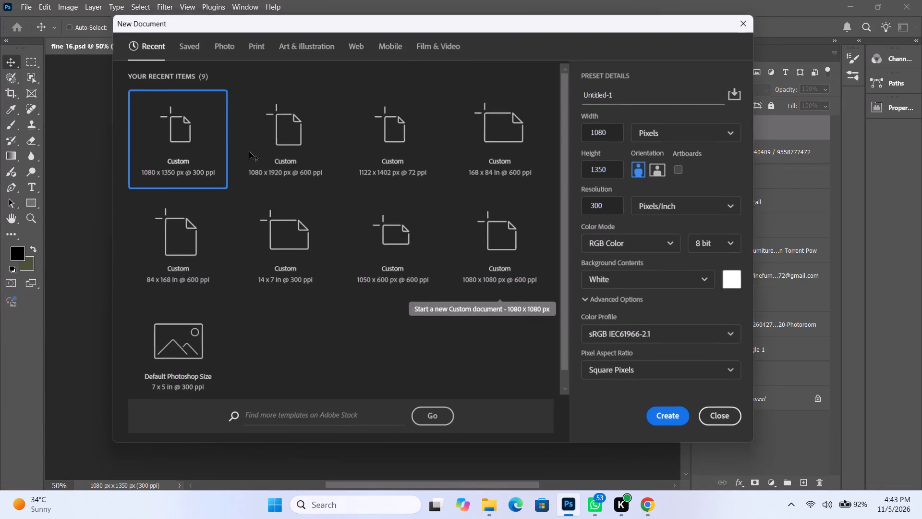
{"action": "left_click", "coordinate": [300, 144]}
{"action": "key", "text": "Return"}
{"action": "key", "text": "ctrl+v"}
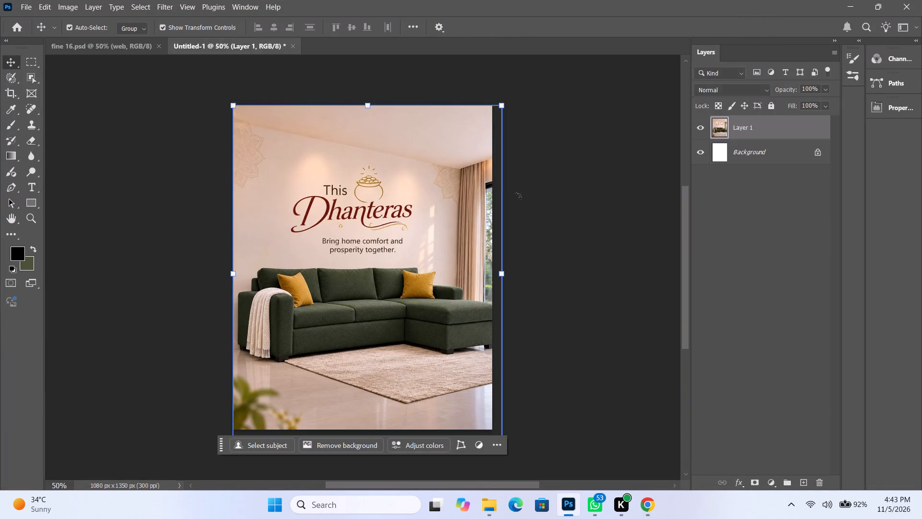
Scale the pasted Dhanteras image proportionally to about 96.3% so it fills the canvas, and deselect it.
{"action": "left_click", "coordinate": [654, 241]}
{"action": "left_click", "coordinate": [191, 241]}
{"action": "left_click", "coordinate": [315, 259]}
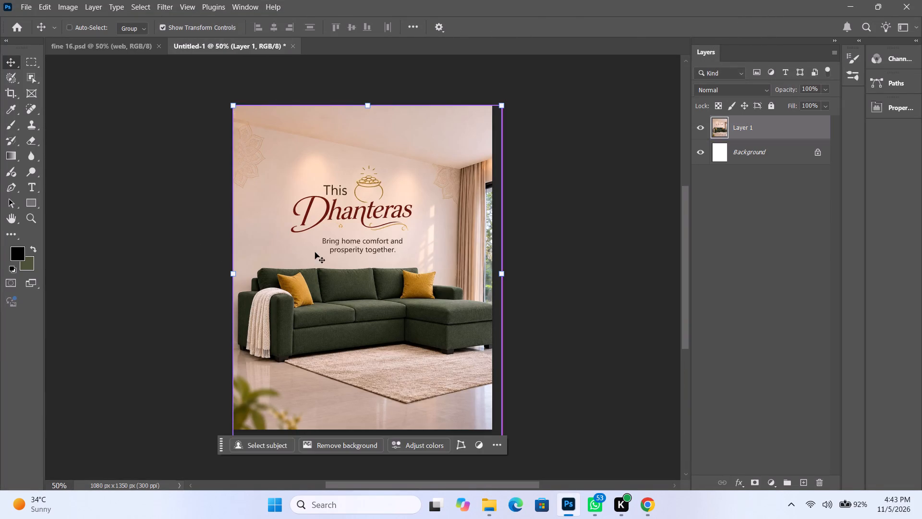
{"action": "key", "text": "ctrl+t"}
{"action": "left_click_drag", "start_coordinate": [506, 444], "coordinate": [490, 432]}
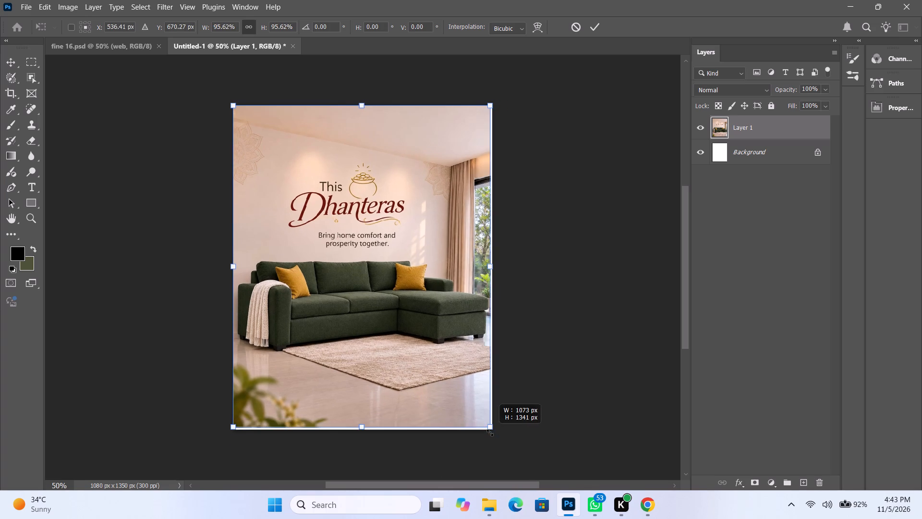
{"action": "left_click_drag", "start_coordinate": [490, 432], "coordinate": [492, 432]}
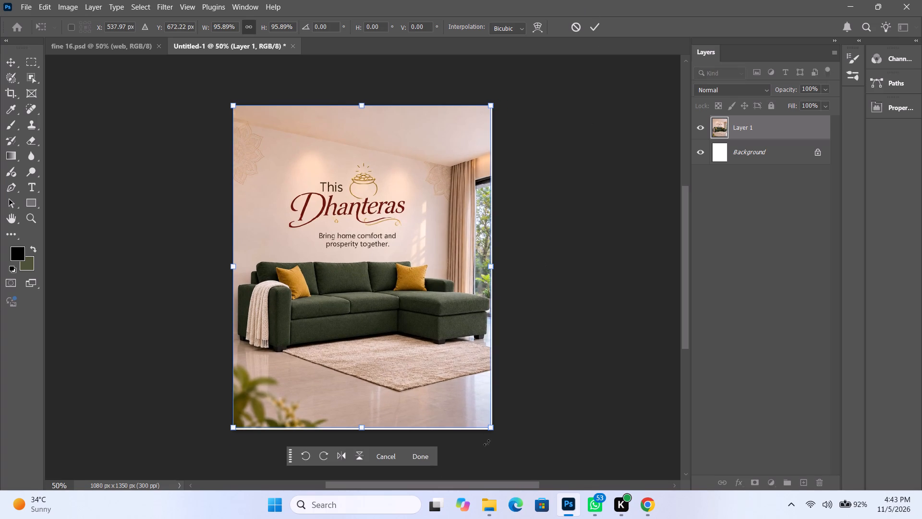
{"action": "left_click", "coordinate": [493, 426]}
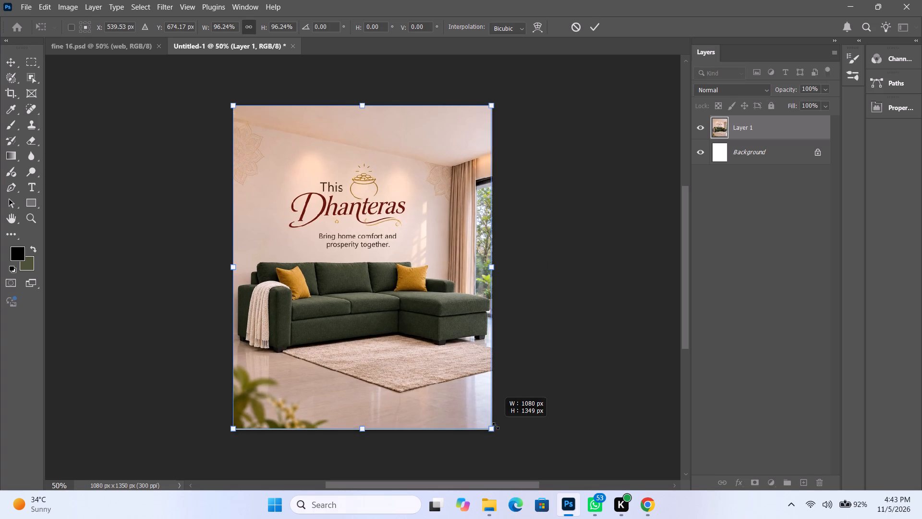
{"action": "left_click", "coordinate": [593, 15]}
{"action": "left_click", "coordinate": [598, 20]}
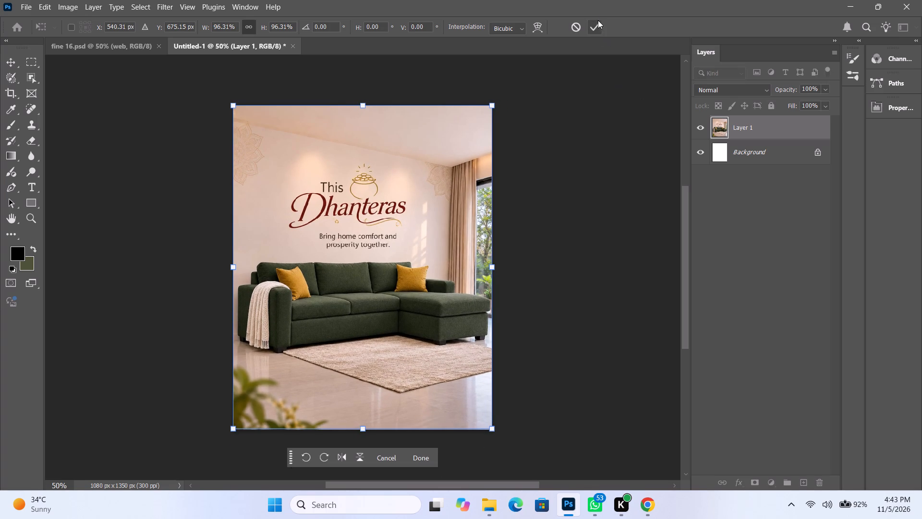
{"action": "left_click", "coordinate": [591, 54]}
{"action": "key", "text": "ctrl+0"}
{"action": "left_click", "coordinate": [637, 240]}
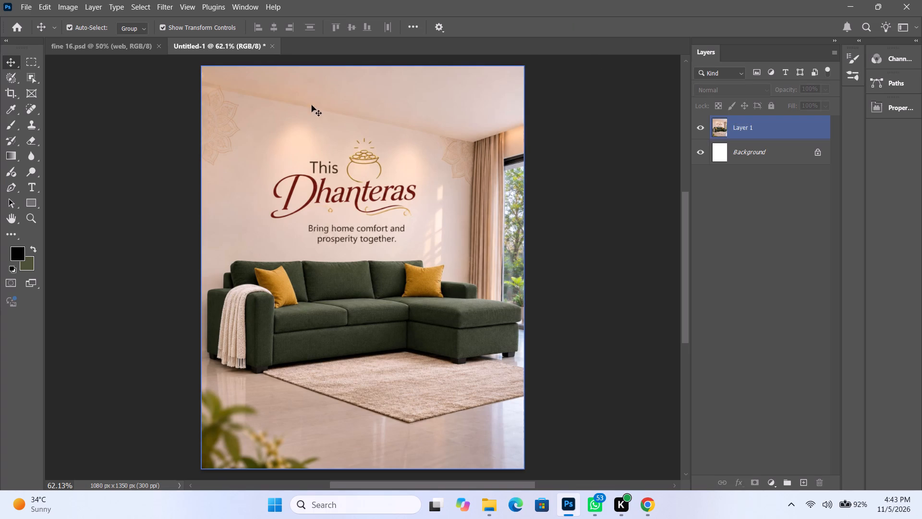
Copy the layers from web down to the Fine Furniture logo in fine 16 and paste them into the new poster.
{"action": "left_click", "coordinate": [140, 51]}
{"action": "left_click", "coordinate": [784, 344]}
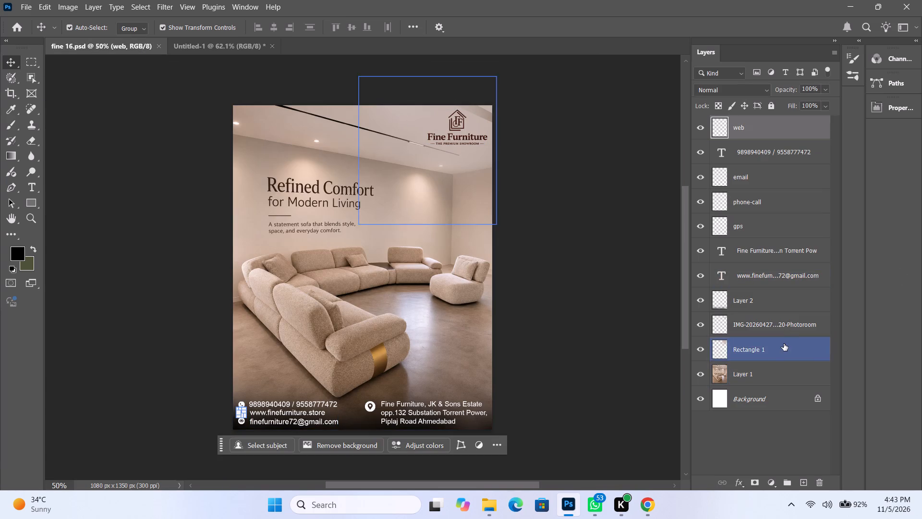
{"action": "left_click", "coordinate": [784, 328]}
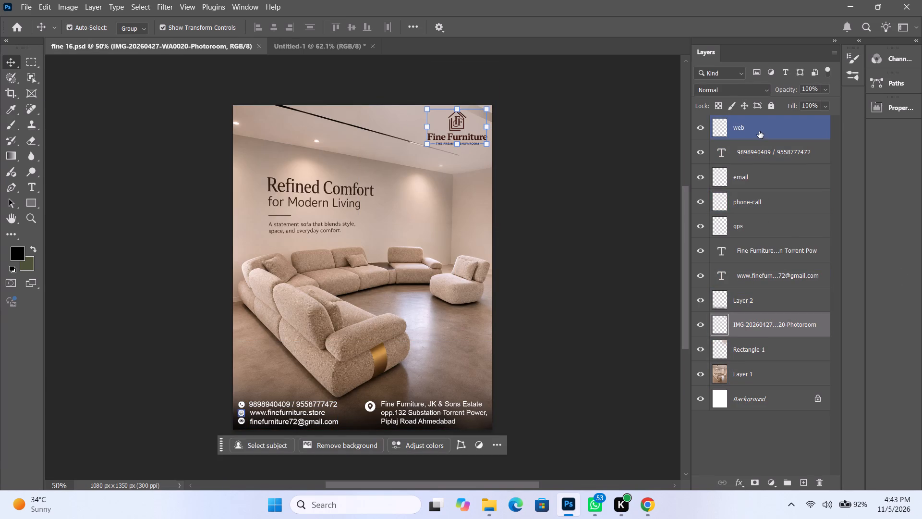
{"action": "left_click", "coordinate": [759, 131], "text": "shift"}
{"action": "key", "text": "ctrl+c"}
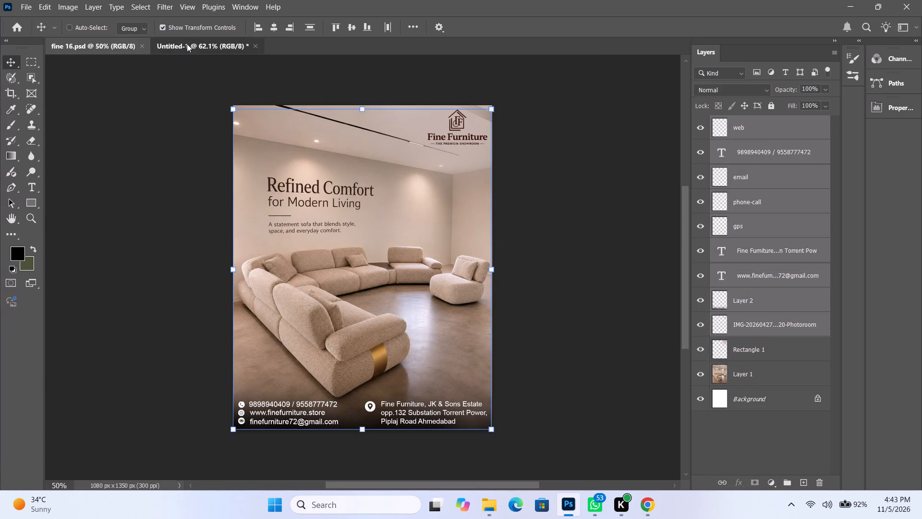
{"action": "left_click", "coordinate": [187, 44], "text": "ctrl"}
{"action": "key", "text": "ctrl+v"}
{"action": "key", "text": "shift+Down"}
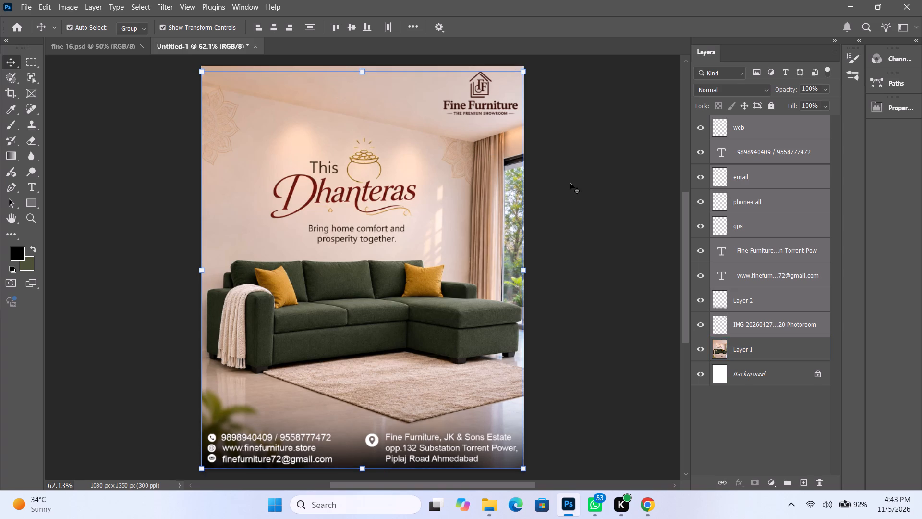
Set Layer 2, the dark gradient behind the contact details, to 80% opacity and 80% fill, and deselect it.
{"action": "left_click", "coordinate": [702, 305]}
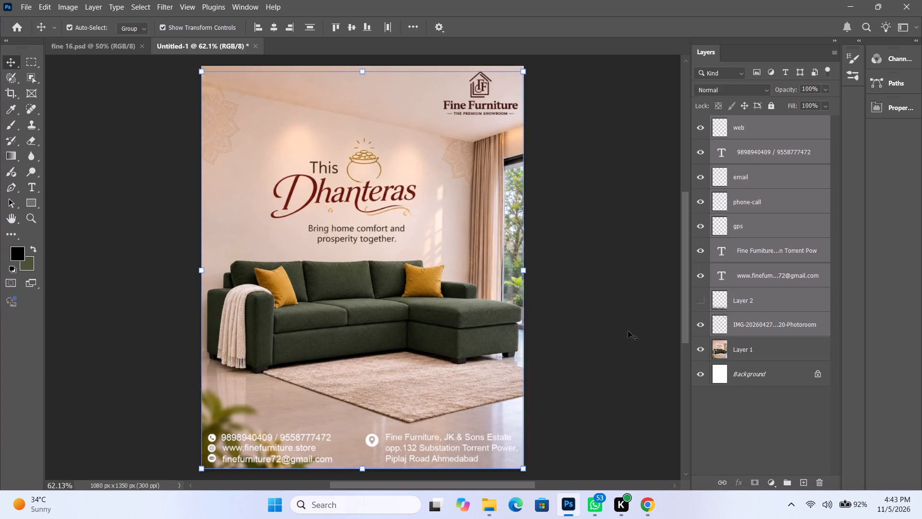
{"action": "left_click", "coordinate": [698, 302]}
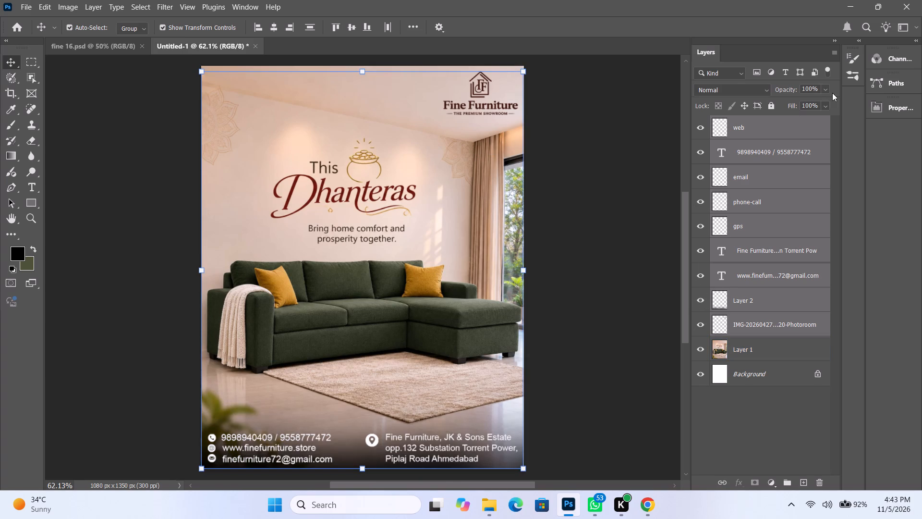
{"action": "left_click", "coordinate": [813, 87]}
{"action": "left_click", "coordinate": [734, 293]}
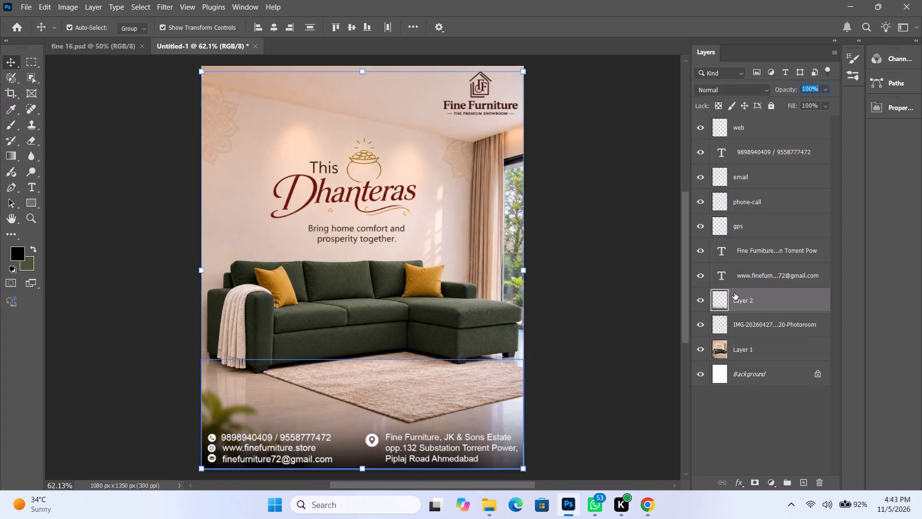
{"action": "scroll", "coordinate": [805, 88], "scroll_direction": "down", "scroll_amount": 12}
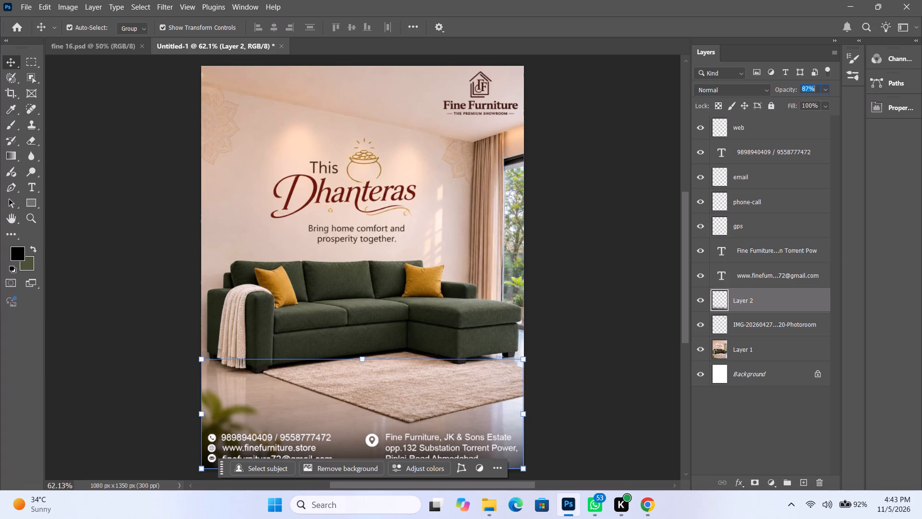
{"action": "scroll", "coordinate": [805, 88], "scroll_direction": "down", "scroll_amount": 4}
{"action": "left_click", "coordinate": [807, 108]}
{"action": "scroll", "coordinate": [807, 108], "scroll_direction": "down", "scroll_amount": 20}
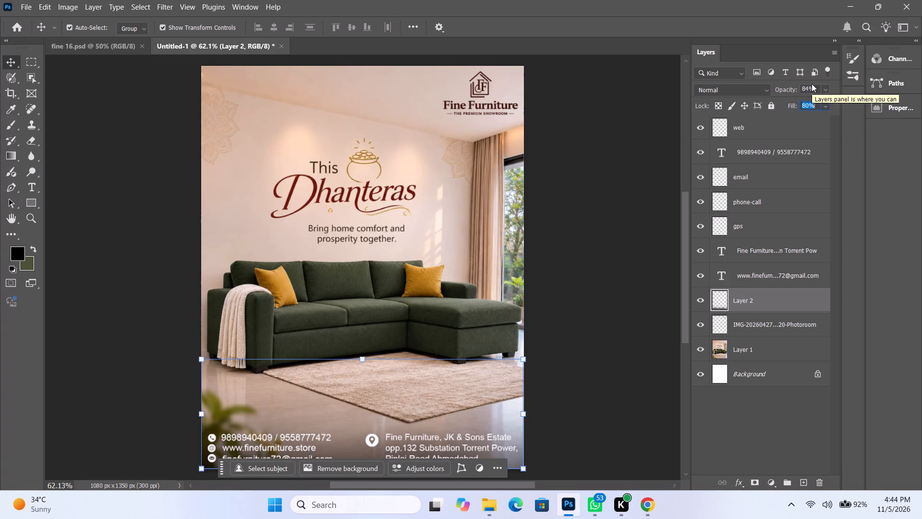
{"action": "left_click", "coordinate": [811, 87]}
{"action": "scroll", "coordinate": [811, 87], "scroll_direction": "down", "scroll_amount": 3}
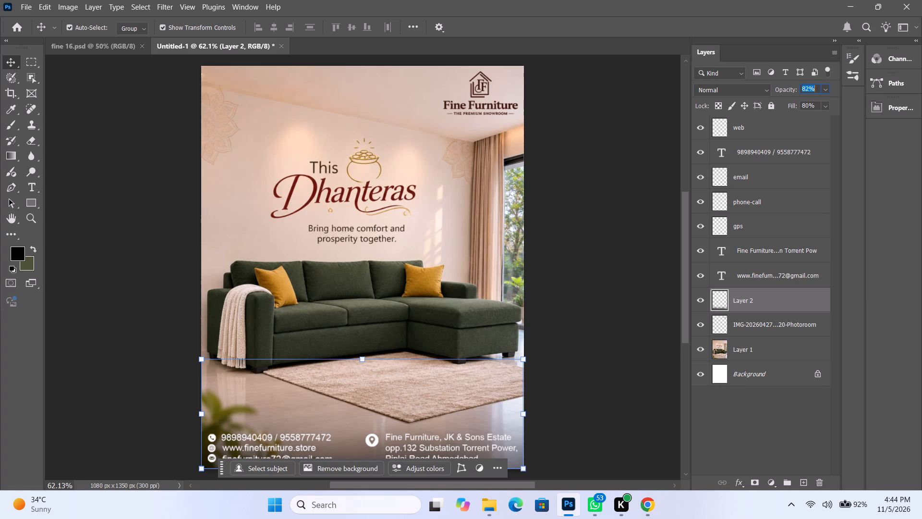
{"action": "scroll", "coordinate": [811, 87], "scroll_direction": "down", "scroll_amount": 1}
{"action": "key", "text": "v"}
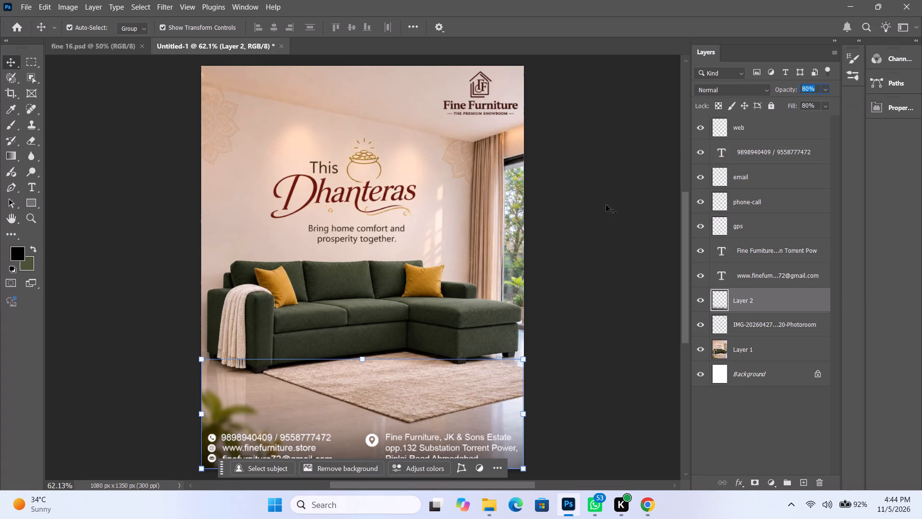
{"action": "left_click", "coordinate": [606, 205]}
{"action": "key", "text": "ctrl+0"}
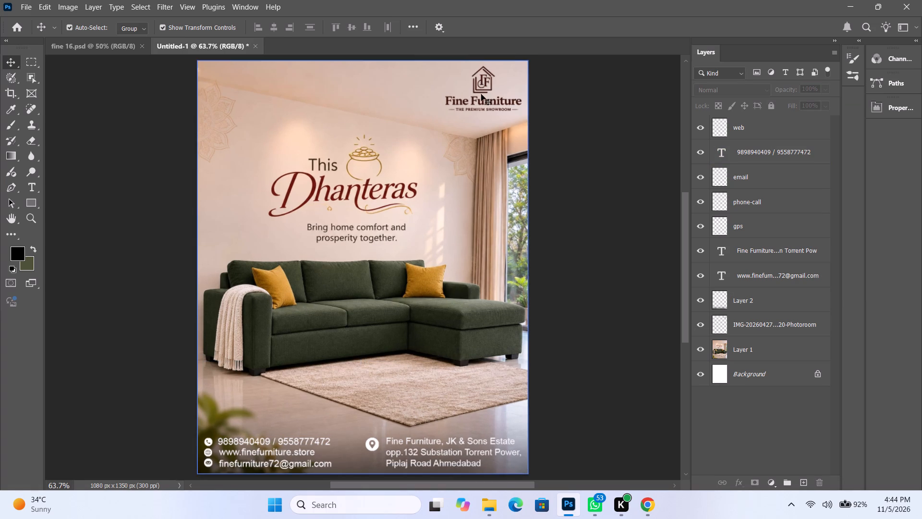
Nudge the Fine Furniture logo 10 px left and 1 px down, and deselect it.
{"action": "left_click", "coordinate": [481, 99]}
{"action": "left_click", "coordinate": [510, 103]}
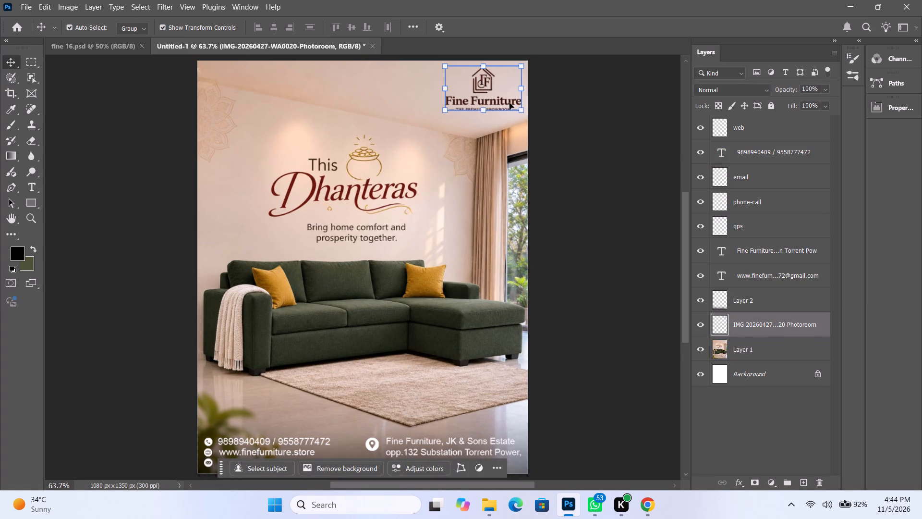
{"action": "key", "text": "shift+Left"}
{"action": "key", "text": "Down"}
{"action": "left_click", "coordinate": [632, 197]}
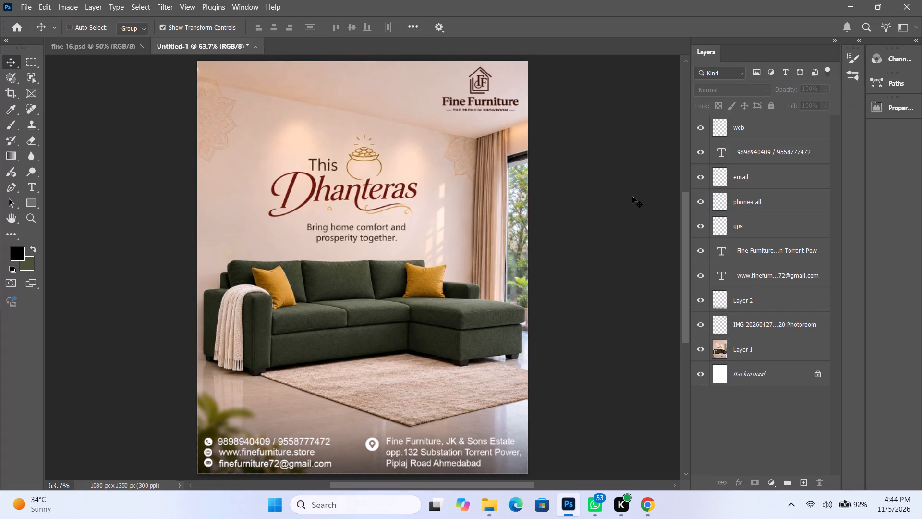
{"action": "key", "text": "ctrl+0"}
{"action": "key", "text": "ctrl+d"}
Save the poster as the Photoshop file fine 17 in the Downloads > posts > fine folder.
{"action": "key", "text": "ctrl+s"}
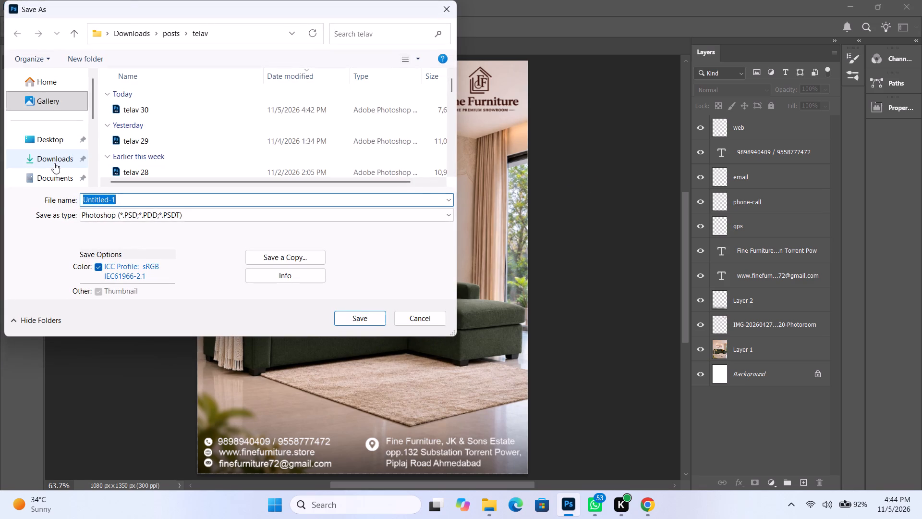
{"action": "left_click", "coordinate": [54, 163]}
{"action": "double_click", "coordinate": [140, 110]}
{"action": "key", "text": "f"}
{"action": "key", "text": "Return"}
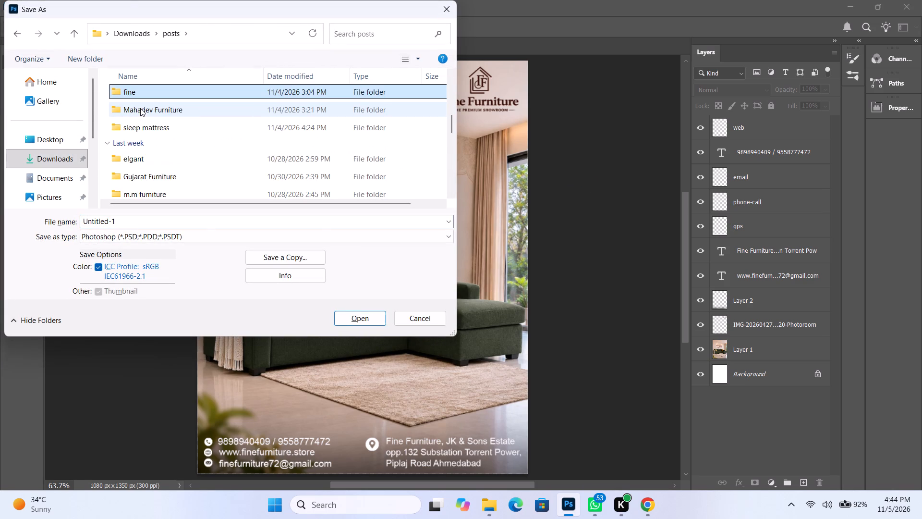
{"action": "left_click", "coordinate": [140, 108]}
{"action": "triple_click", "coordinate": [129, 220]}
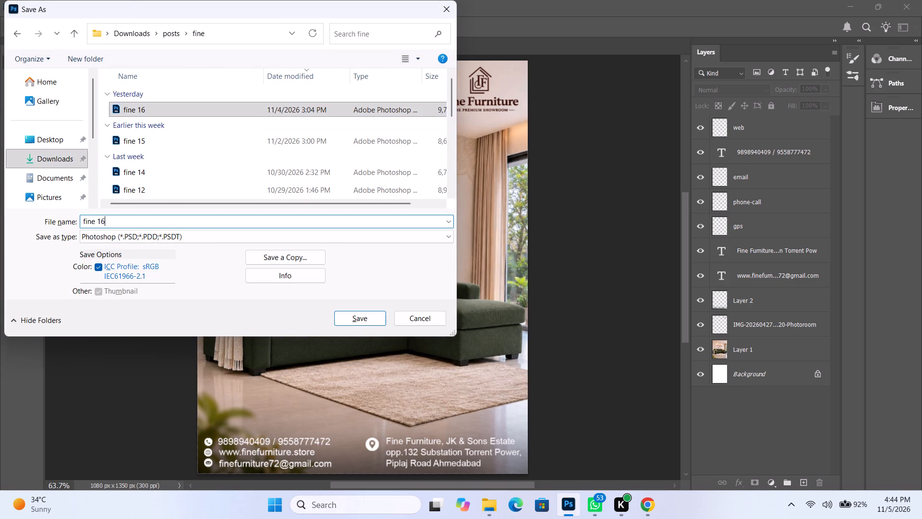
{"action": "key", "text": "BackSpace"}
{"action": "key", "text": "7"}
{"action": "key", "text": "Return"}
{"action": "key", "text": "Return"}
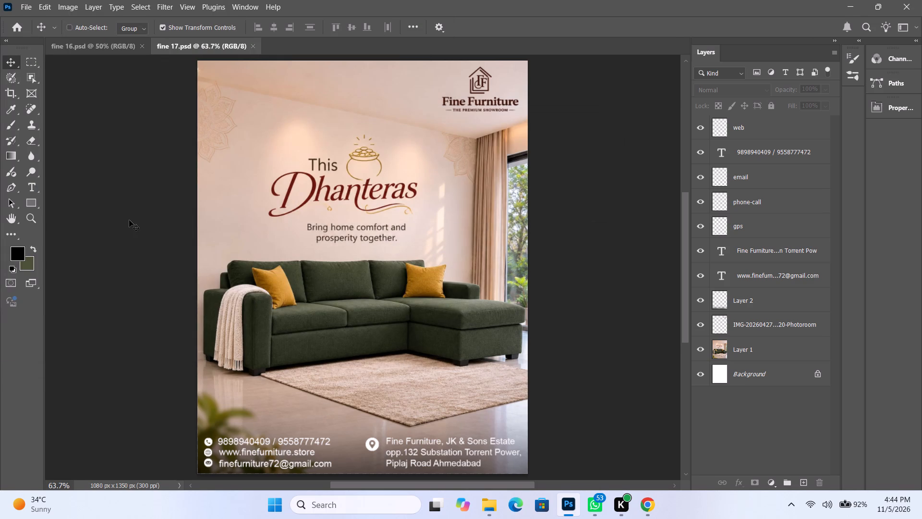
Save a JPEG copy named fine 17 in the same folder at quality 12.
{"action": "key", "text": "ctrl+alt+s"}
{"action": "double_click", "coordinate": [139, 198]}
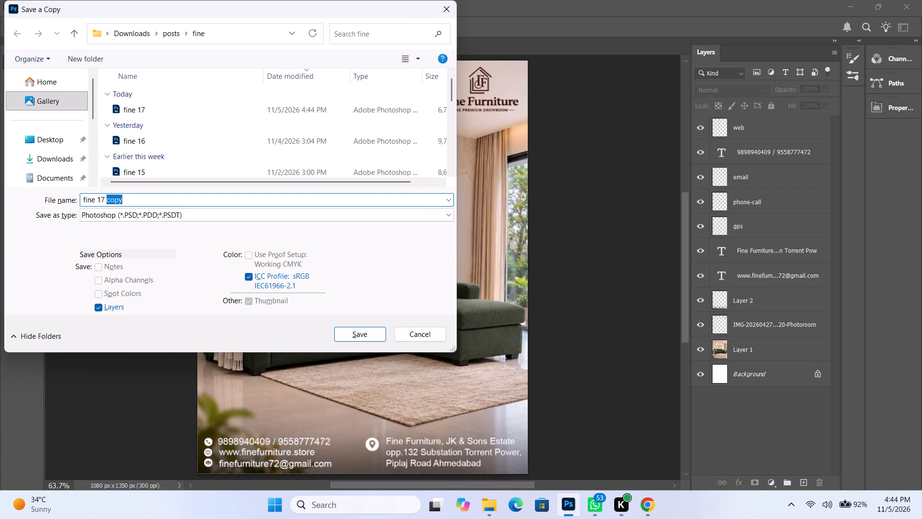
{"action": "key", "text": "BackSpace"}
{"action": "left_click", "coordinate": [141, 213]}
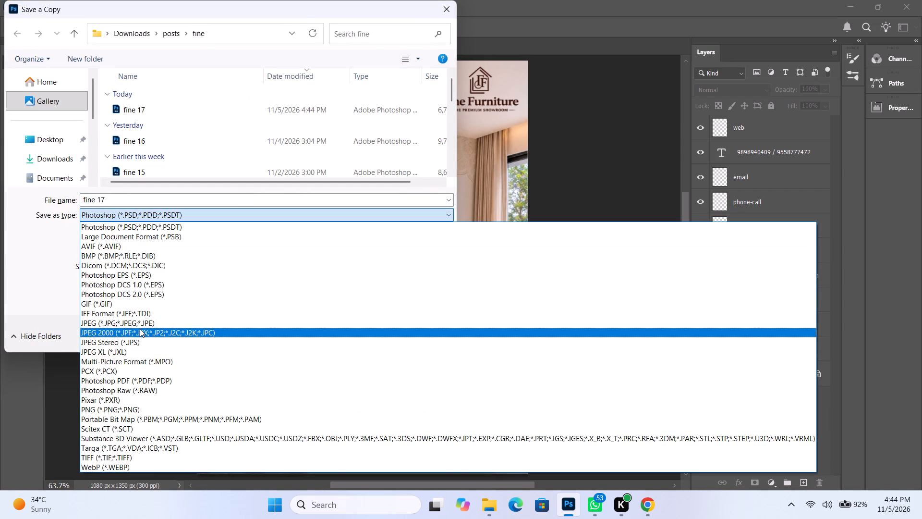
{"action": "left_click", "coordinate": [143, 322]}
{"action": "left_click", "coordinate": [358, 335]}
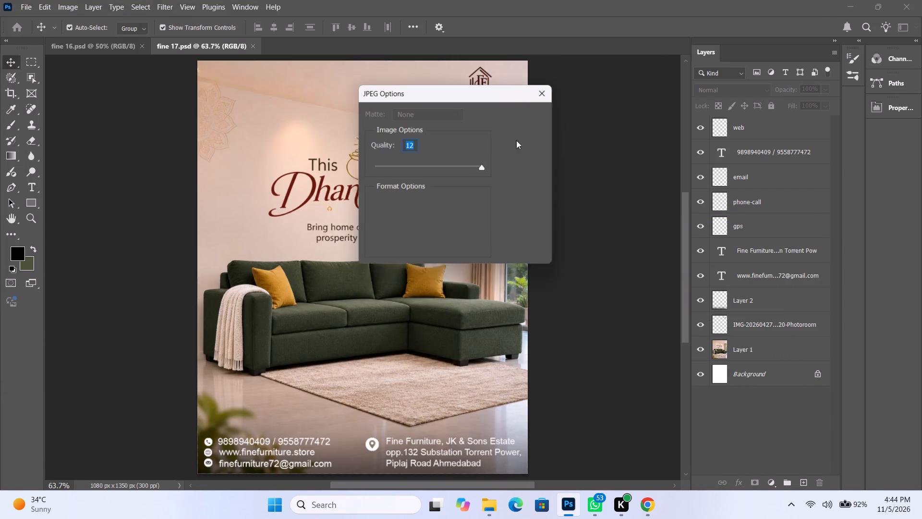
{"action": "left_click", "coordinate": [531, 116]}
Switch to File Explorer and copy the fine 17 JPEG from the fine folder.
{"action": "left_click", "coordinate": [488, 518]}
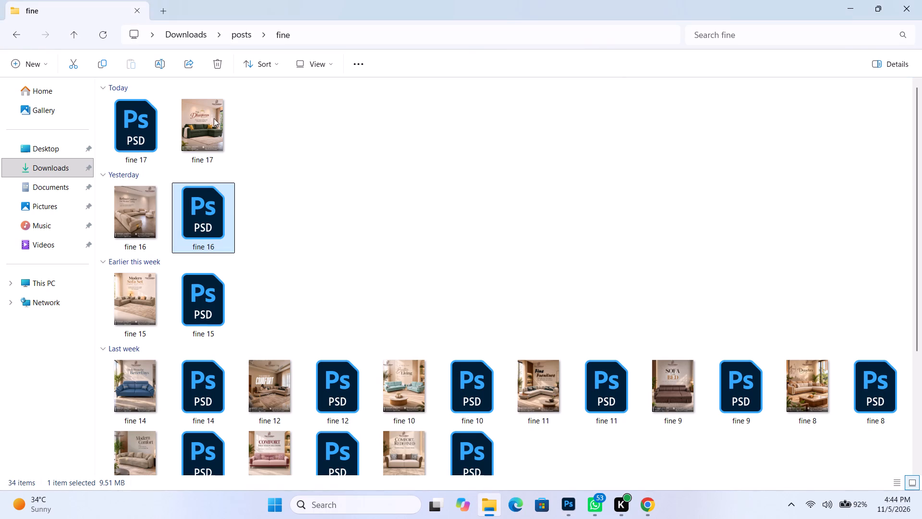
{"action": "left_click", "coordinate": [210, 118]}
{"action": "key", "text": "ctrl+c"}
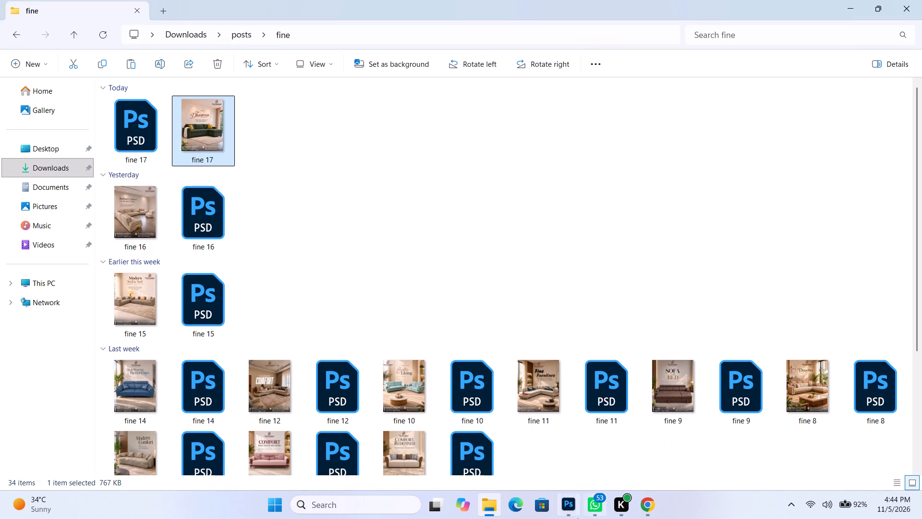
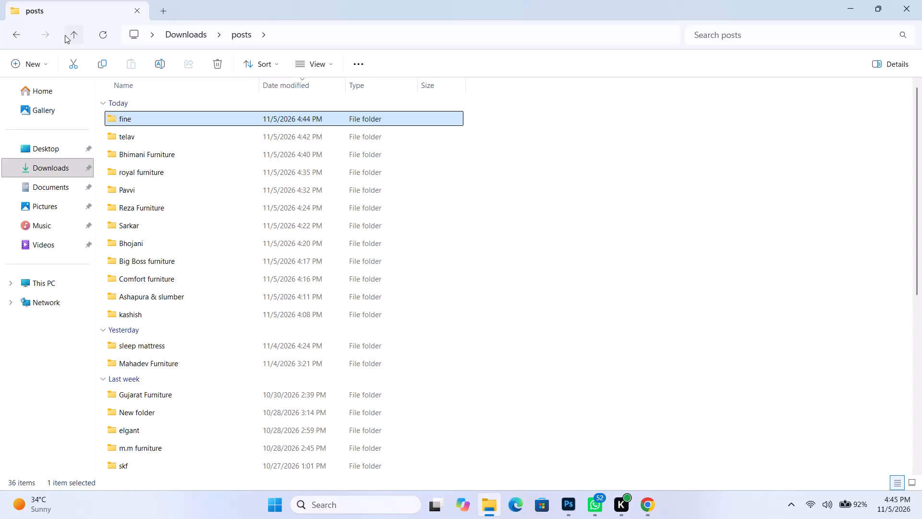
Open the Mahadev Furniture 71 Photoshop file from the posts > Mahadev Furniture folder and close the fine 16 and fine 17 documents.
{"action": "key", "text": "m"}
{"action": "key", "text": "Return"}
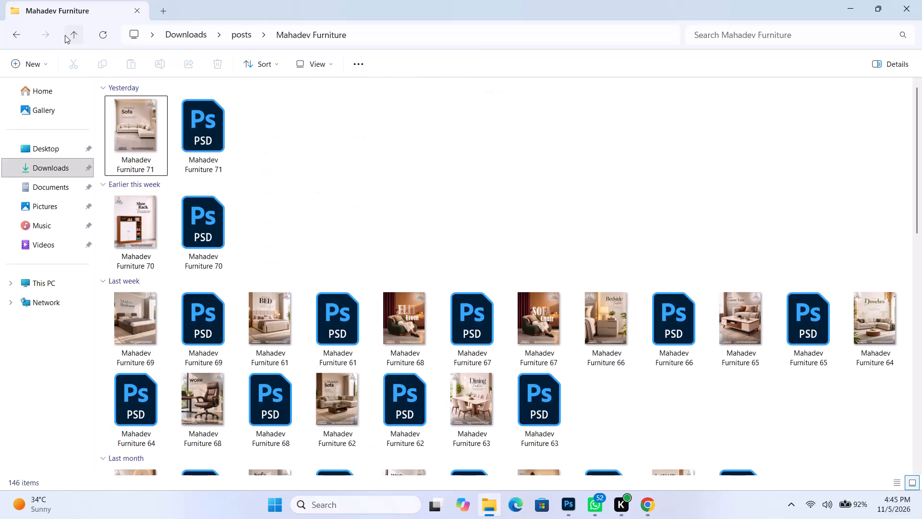
{"action": "double_click", "coordinate": [223, 132]}
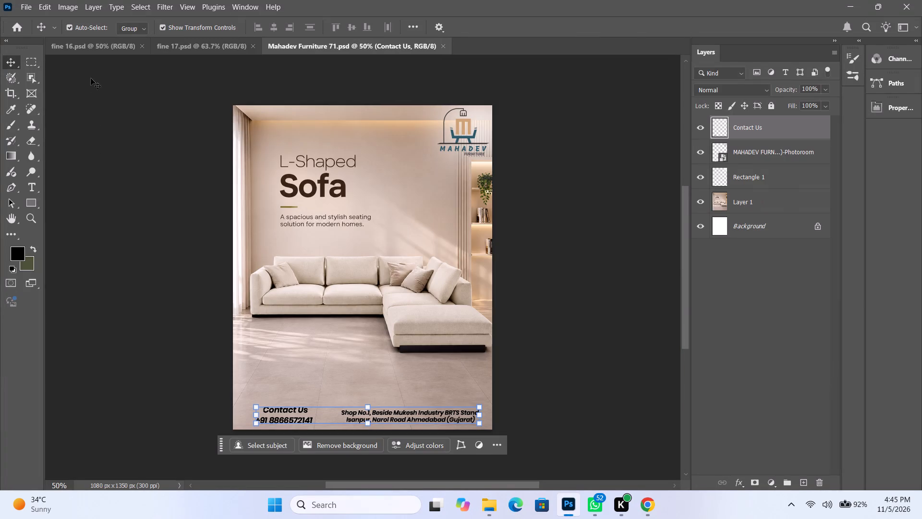
{"action": "left_click", "coordinate": [139, 45]}
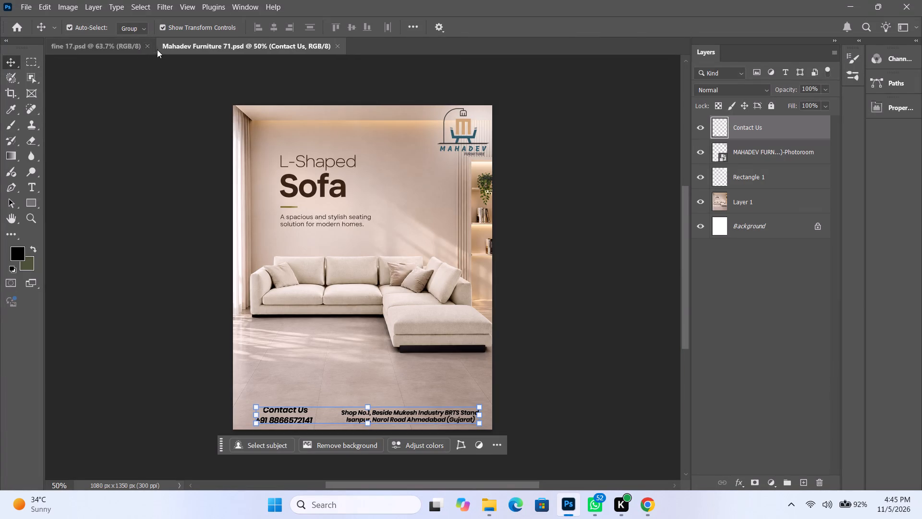
{"action": "left_click", "coordinate": [147, 46]}
Create a new 1080 x 1350 px, 300 ppi document and paste the copied Dhanteras dressing table image into it.
{"action": "key", "text": "ctrl+n"}
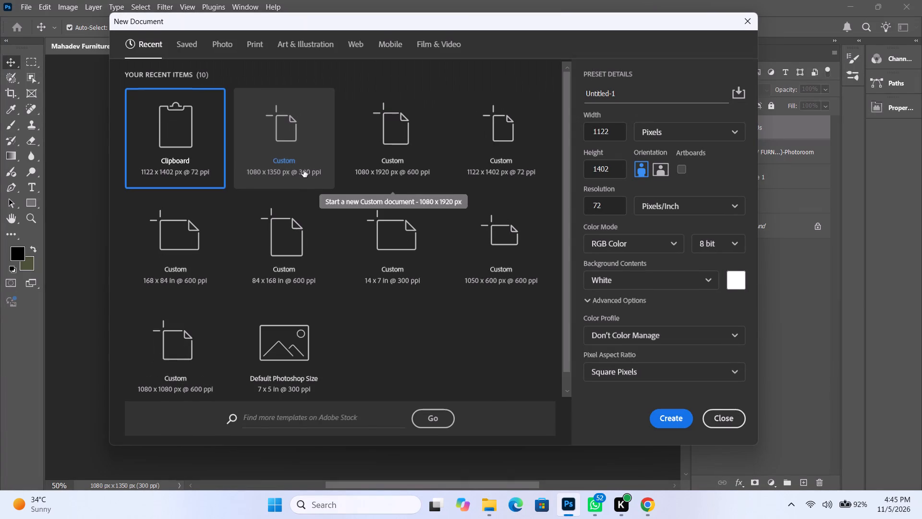
{"action": "left_click", "coordinate": [303, 170]}
{"action": "key", "text": "Return"}
{"action": "key", "text": "ctrl+v"}
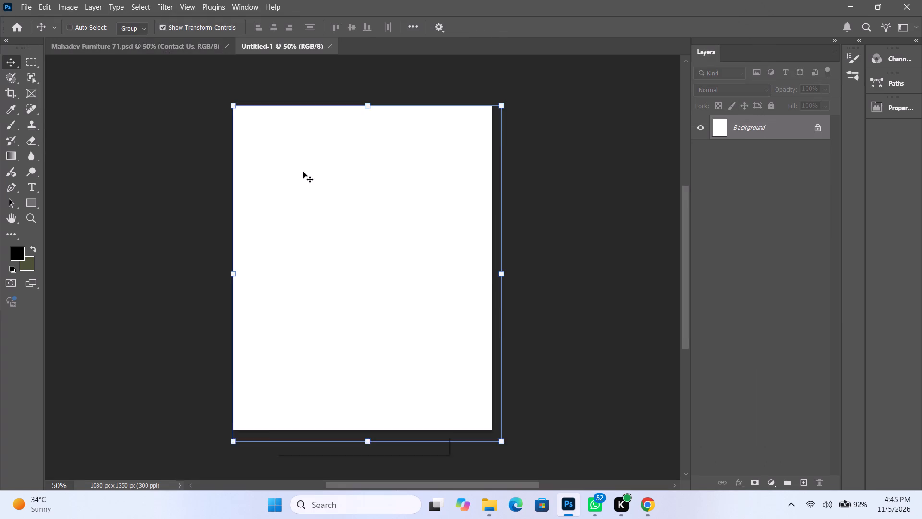
{"action": "left_click", "coordinate": [598, 223]}
Scale the dressing table image down to about 97% so that it fits the canvas.
{"action": "left_click", "coordinate": [328, 227]}
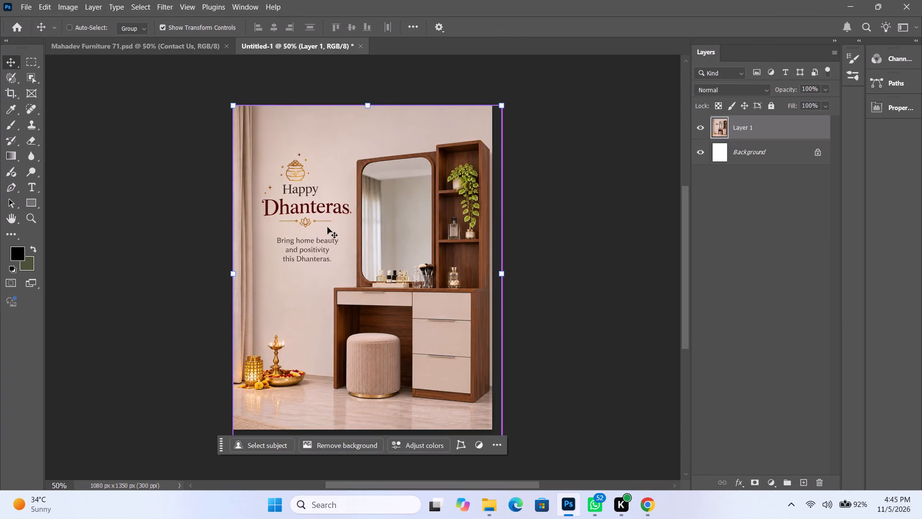
{"action": "key", "text": "ctrl+t"}
{"action": "left_click_drag", "start_coordinate": [505, 445], "coordinate": [497, 443]}
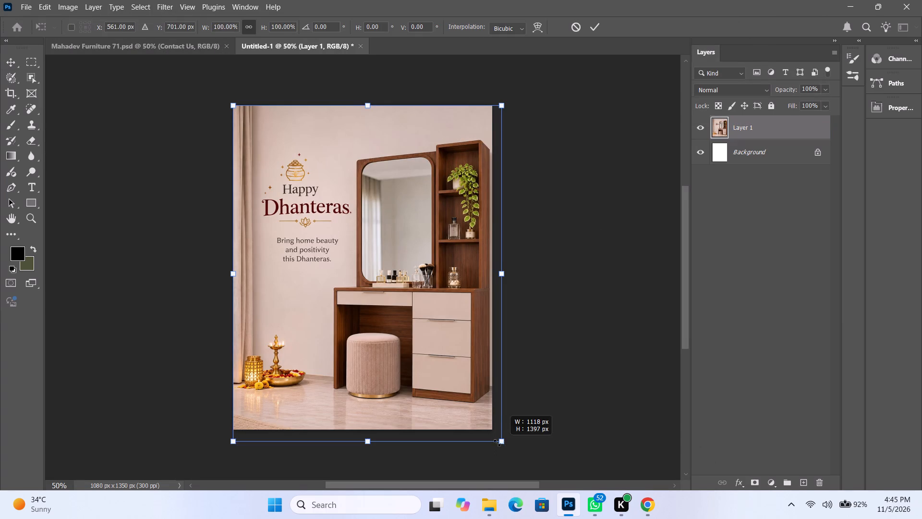
{"action": "left_click_drag", "start_coordinate": [497, 443], "coordinate": [489, 439]}
{"action": "left_click", "coordinate": [593, 30]}
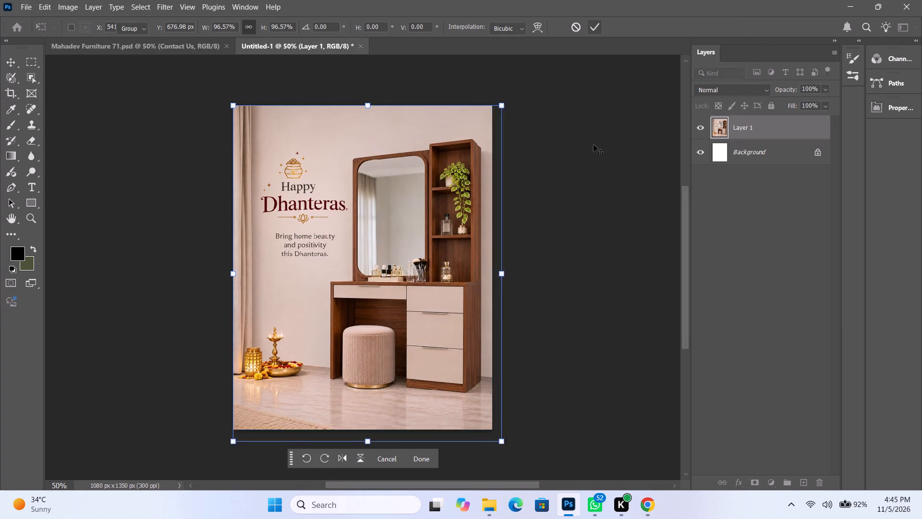
{"action": "left_click", "coordinate": [594, 151]}
{"action": "key", "text": "ctrl+0"}
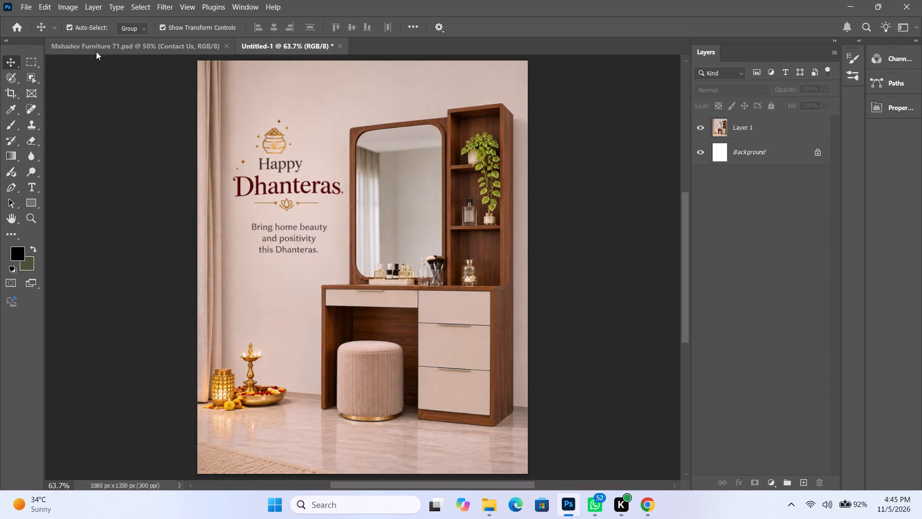
Copy the Contact Us, Mahadev Furniture logo and Rectangle 1 layers from Mahadev Furniture 71 into the new poster.
{"action": "left_click", "coordinate": [103, 43]}
{"action": "left_click", "coordinate": [748, 183]}
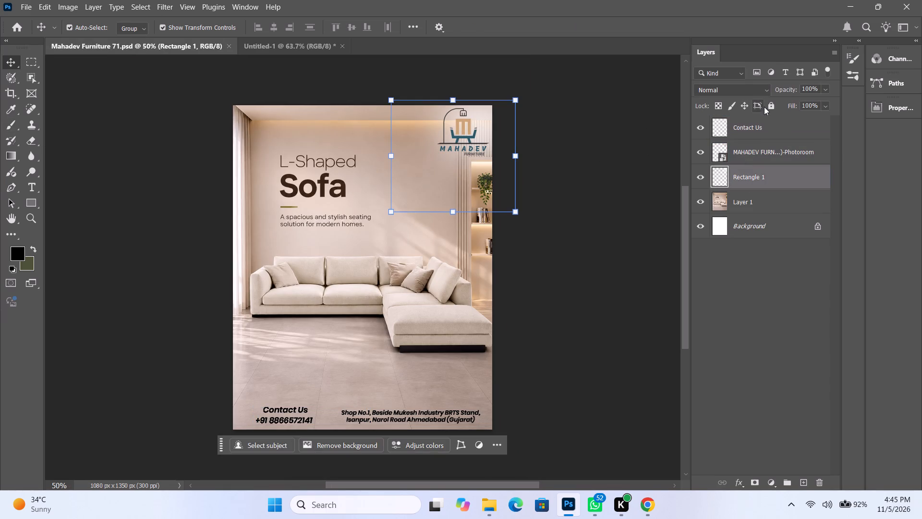
{"action": "left_click", "coordinate": [758, 130], "text": "shift"}
{"action": "key", "text": "ctrl+c"}
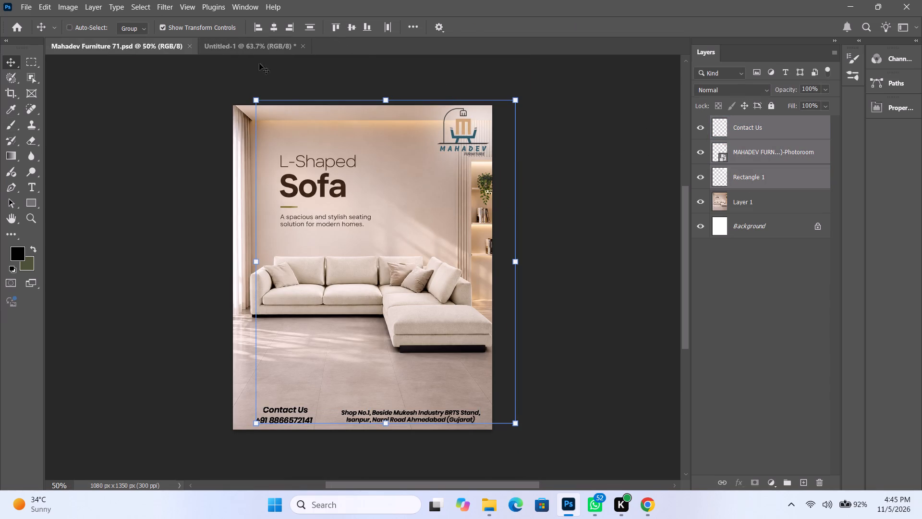
{"action": "left_click", "coordinate": [269, 48], "text": "ctrl"}
{"action": "key", "text": "ctrl+v"}
{"action": "left_click", "coordinate": [668, 197]}
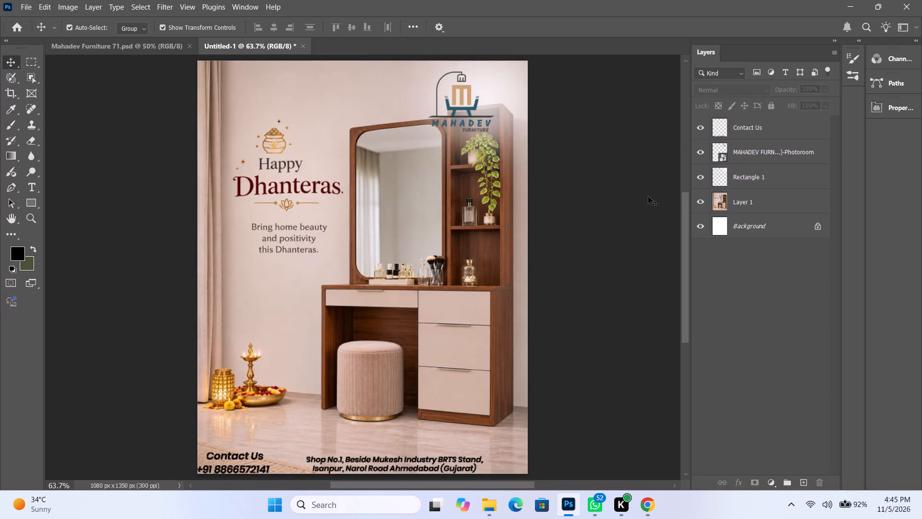
Shift the Contact Us, logo and Rectangle 1 layers together 70 px right and 10 px up, and deselect them.
{"action": "left_click", "coordinate": [805, 173]}
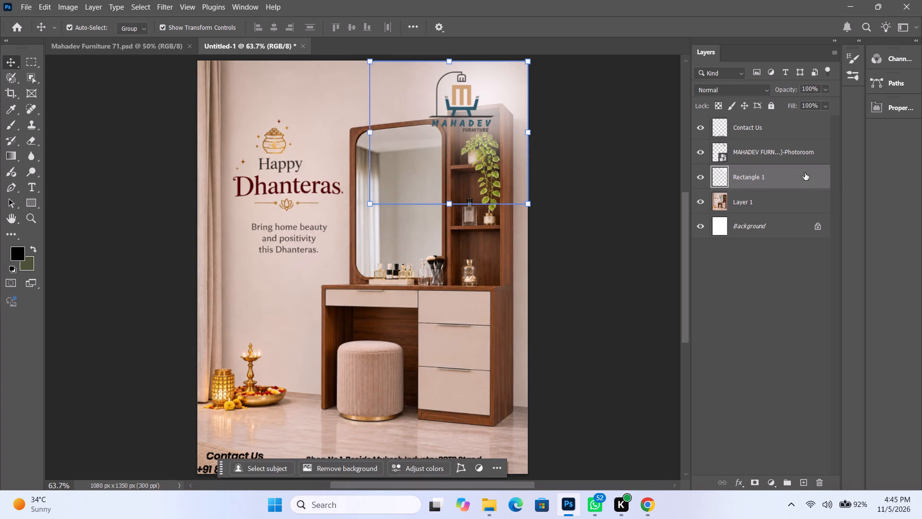
{"action": "left_click", "coordinate": [793, 149], "text": "ctrl"}
{"action": "left_click", "coordinate": [783, 119], "text": "ctrl"}
{"action": "key", "text": "shift+Up"}
{"action": "key", "text": "shift+Up"}
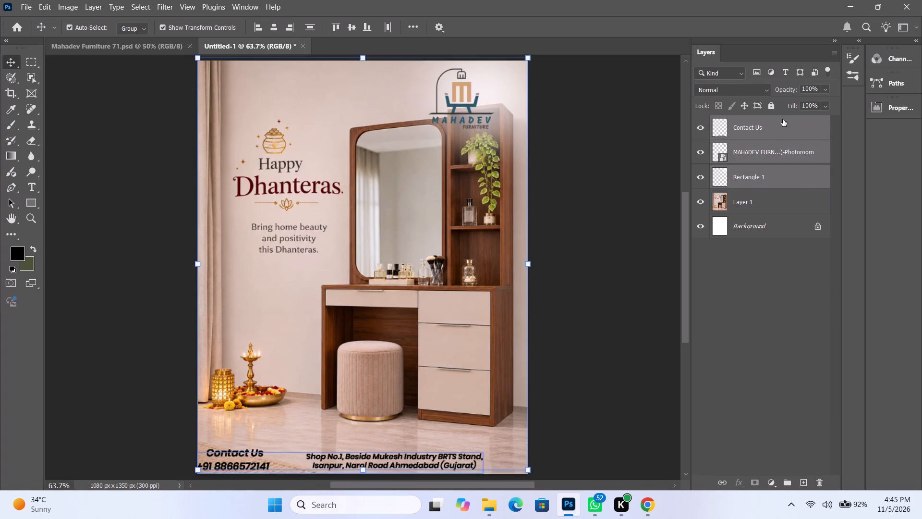
{"action": "key", "text": "shift+Right"}
{"action": "key", "text": "shift+Right"}
{"action": "key", "text": "shift+Right"}
{"action": "key", "text": "shift+Right"}
{"action": "key", "text": "shift+Right"}
{"action": "key", "text": "shift+Right"}
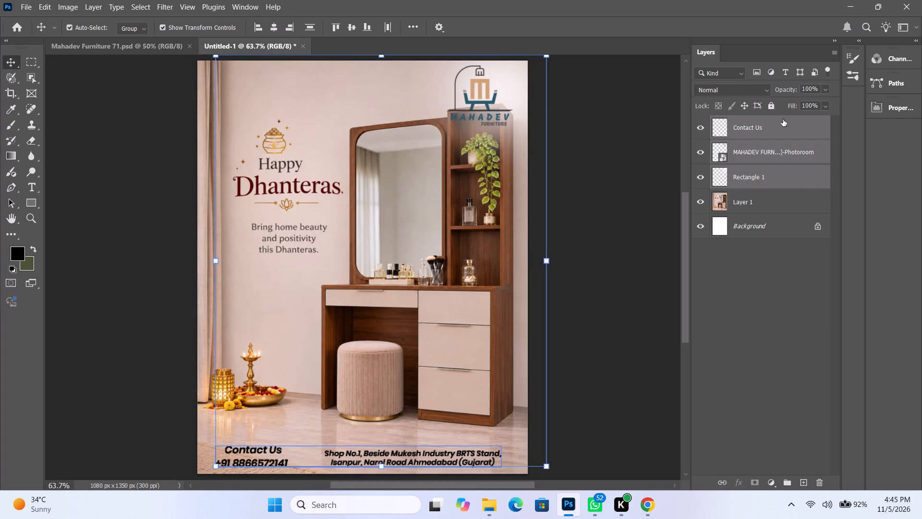
{"action": "key", "text": "shift+Right"}
{"action": "key", "text": "shift+Down"}
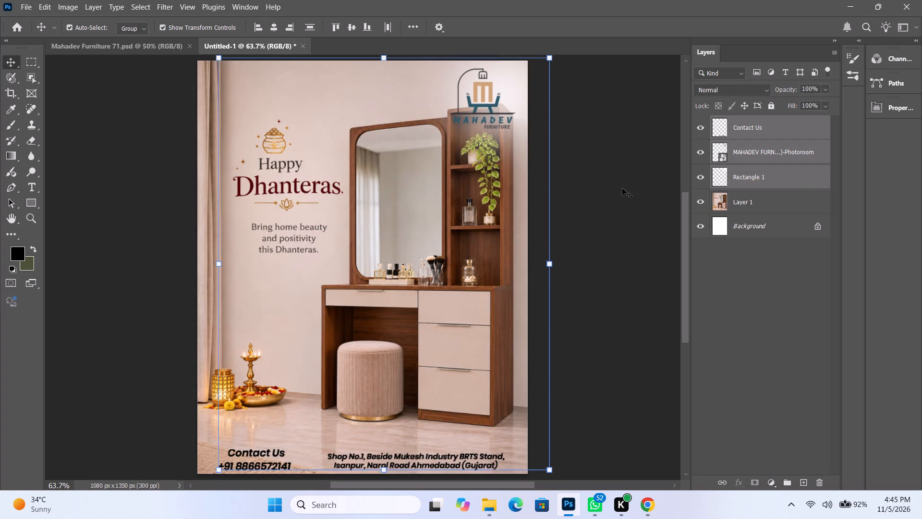
{"action": "left_click", "coordinate": [622, 188]}
Move the Mahadev Furniture logo to the poster's upper-left corner, above the Happy Dhanteras heading.
{"action": "left_click", "coordinate": [796, 176]}
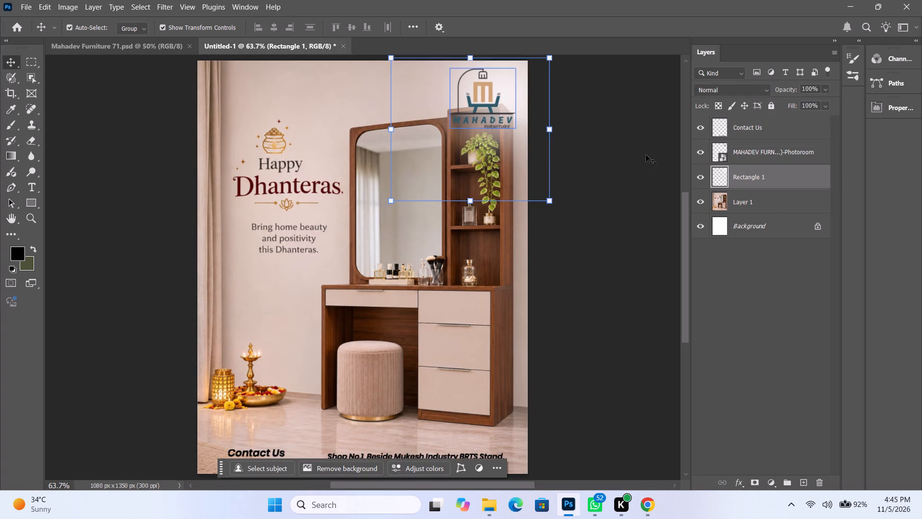
{"action": "left_click_drag", "start_coordinate": [493, 123], "coordinate": [263, 113]}
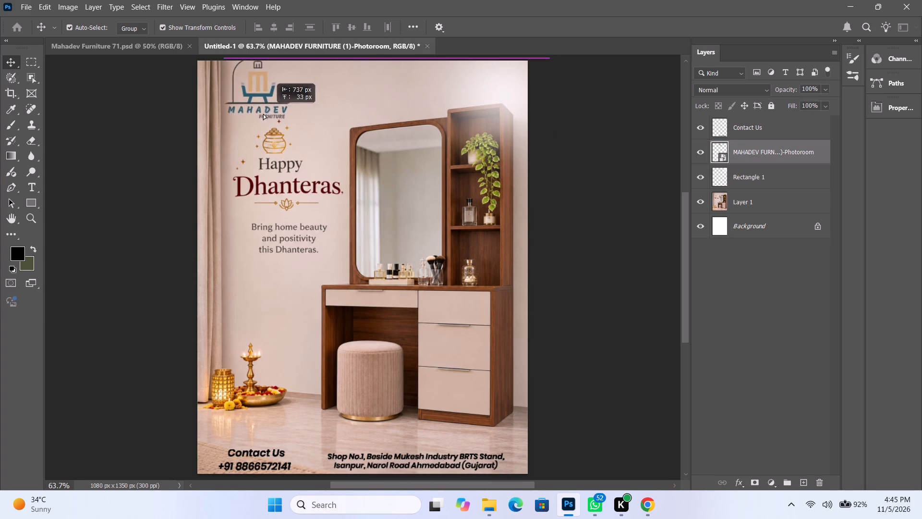
{"action": "left_click_drag", "start_coordinate": [263, 113], "coordinate": [239, 120]}
Delete the blurred white Rectangle 1 layer from the poster's upper-right corner.
{"action": "left_click", "coordinate": [491, 87]}
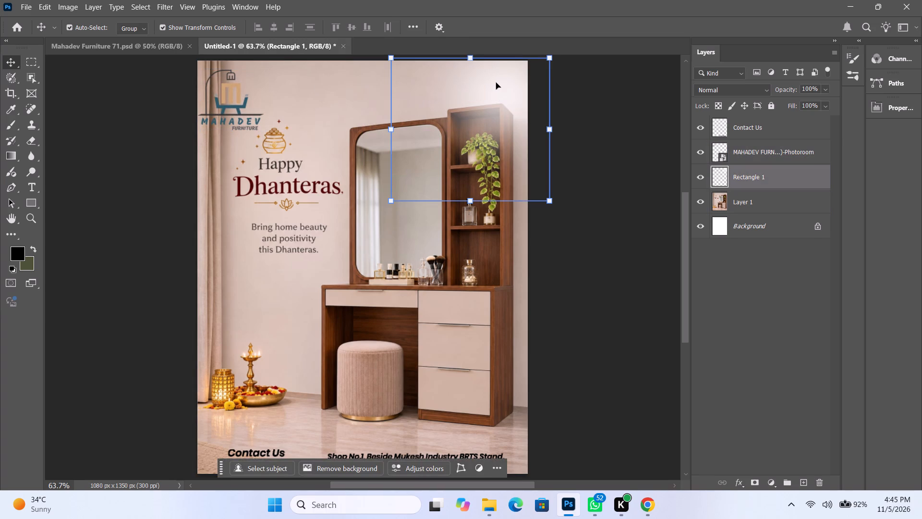
{"action": "key", "text": "Delete"}
Nudge the Mahadev Furniture logo 10 px right and 12 px up, and deselect it.
{"action": "left_click", "coordinate": [804, 152]}
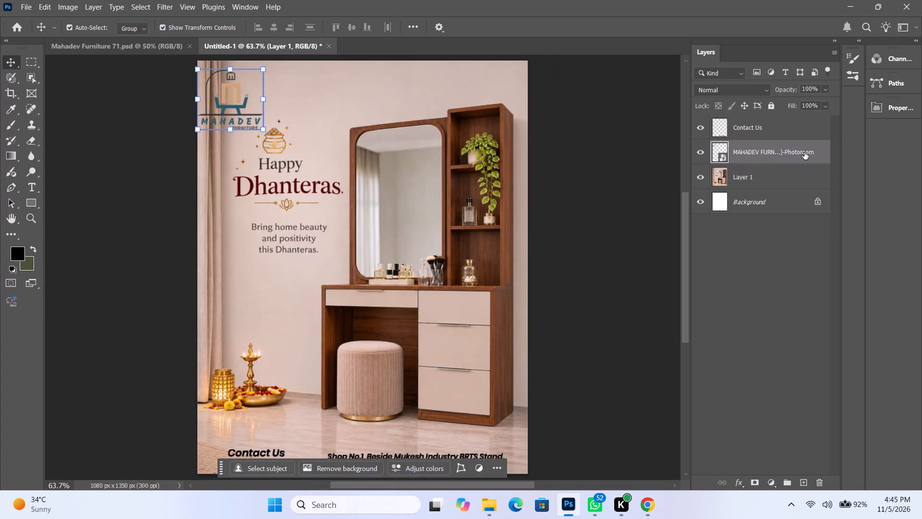
{"action": "key", "text": "shift+Right"}
{"action": "key", "text": "shift+Up"}
{"action": "key", "text": "Up"}
{"action": "key", "text": "Up"}
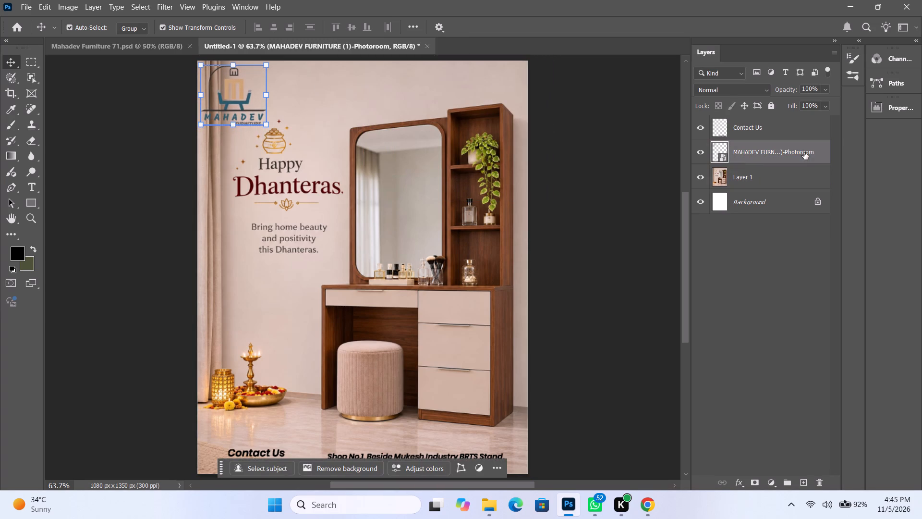
{"action": "left_click", "coordinate": [546, 185]}
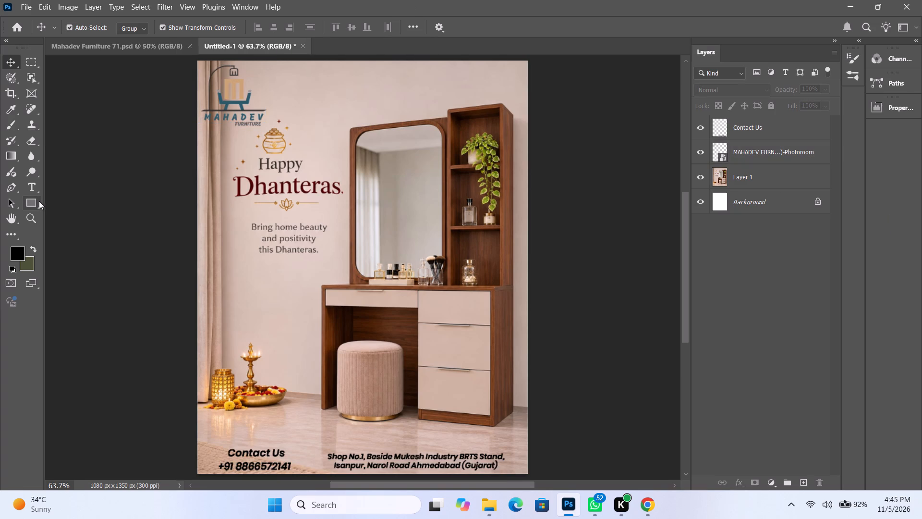
Draw a white rectangle about 269 x 225 px over the logo area and place its layer beneath the logo layer.
{"action": "left_click", "coordinate": [39, 201]}
{"action": "left_click_drag", "start_coordinate": [261, 130], "coordinate": [179, 62]}
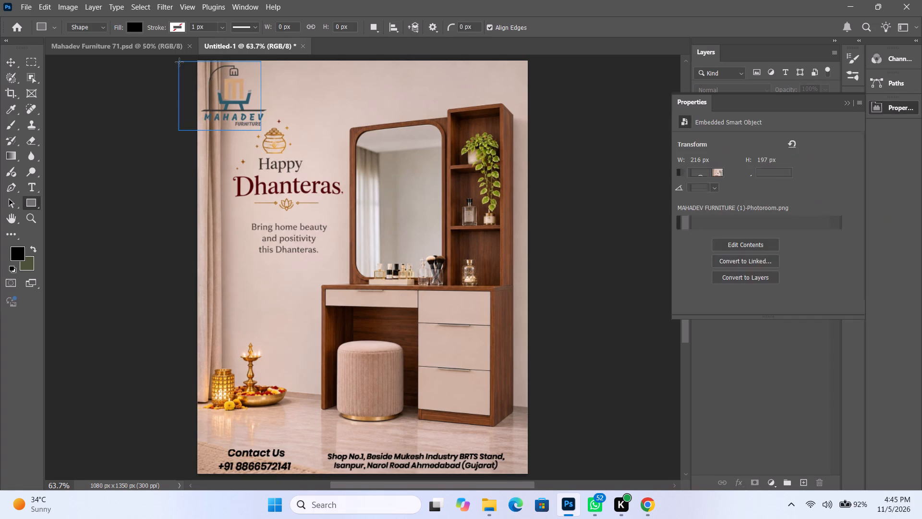
{"action": "left_click", "coordinate": [704, 231]}
{"action": "left_click", "coordinate": [714, 229]}
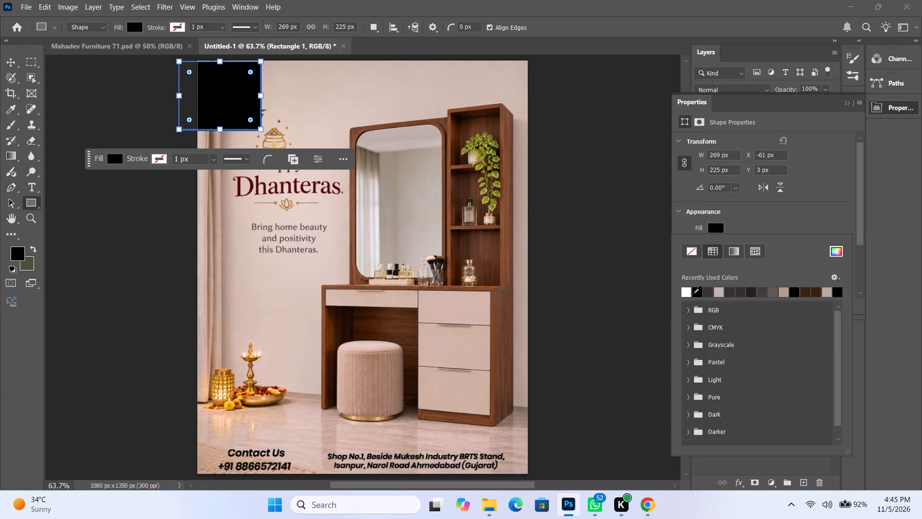
{"action": "left_click", "coordinate": [684, 297]}
{"action": "left_click", "coordinate": [849, 101]}
{"action": "left_click_drag", "start_coordinate": [810, 122], "coordinate": [801, 173]}
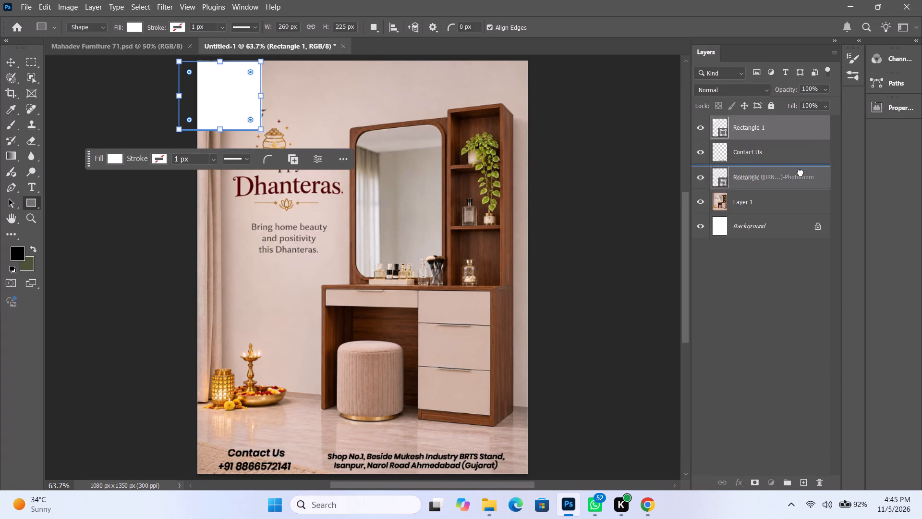
{"action": "left_click_drag", "start_coordinate": [801, 173], "coordinate": [801, 178]}
Rasterize the white rectangle and apply a Gaussian Blur with a 110 px radius, then deselect it.
{"action": "left_click", "coordinate": [163, 0]}
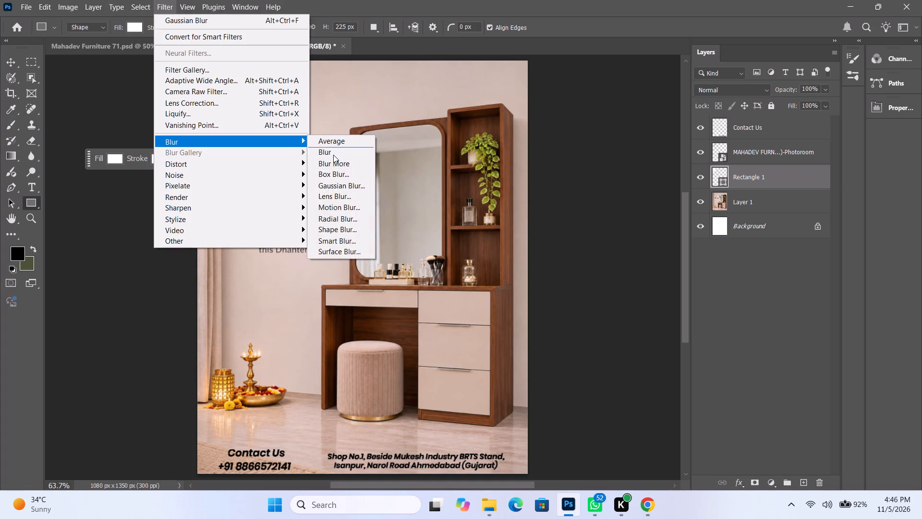
{"action": "left_click", "coordinate": [342, 182]}
{"action": "left_click", "coordinate": [488, 195]}
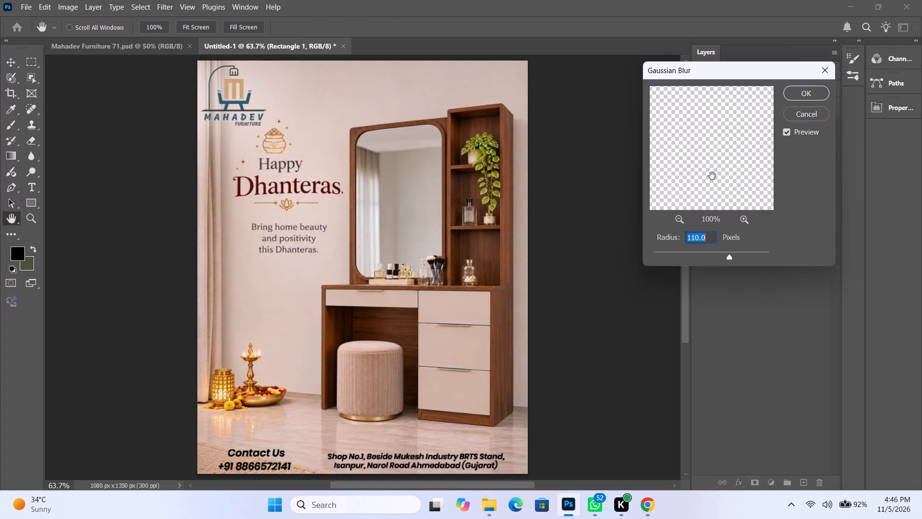
{"action": "left_click", "coordinate": [809, 91]}
{"action": "key", "text": "v"}
{"action": "left_click", "coordinate": [628, 175]}
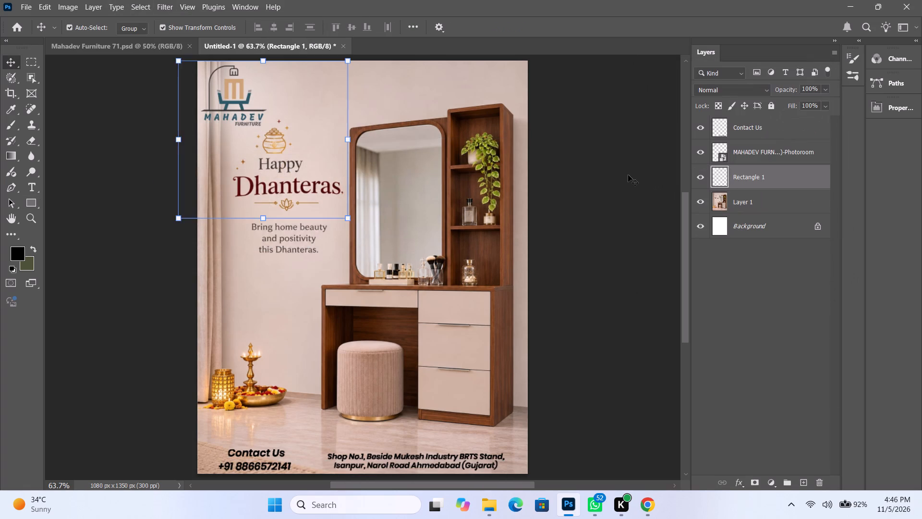
{"action": "key", "text": "ctrl+0"}
Save the poster as the Photoshop file Mahadev Furniture 72 in the Downloads > posts > Mahadev Furniture folder.
{"action": "key", "text": "ctrl+s"}
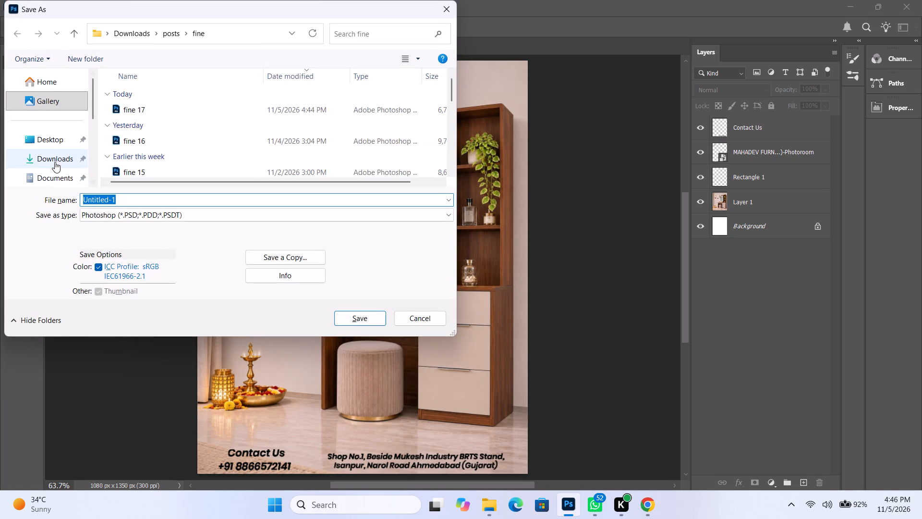
{"action": "left_click", "coordinate": [55, 162]}
{"action": "double_click", "coordinate": [164, 111]}
{"action": "key", "text": "m"}
{"action": "key", "text": "Return"}
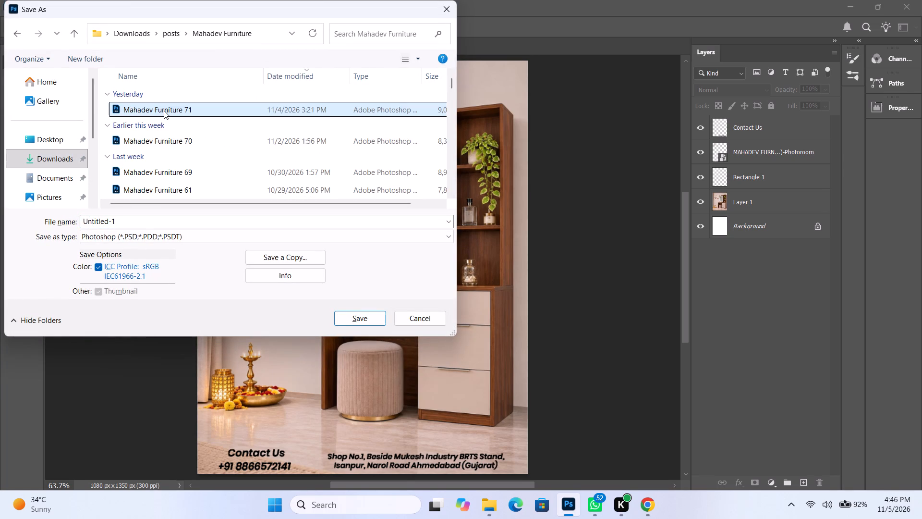
{"action": "left_click", "coordinate": [164, 111]}
{"action": "triple_click", "coordinate": [158, 225]}
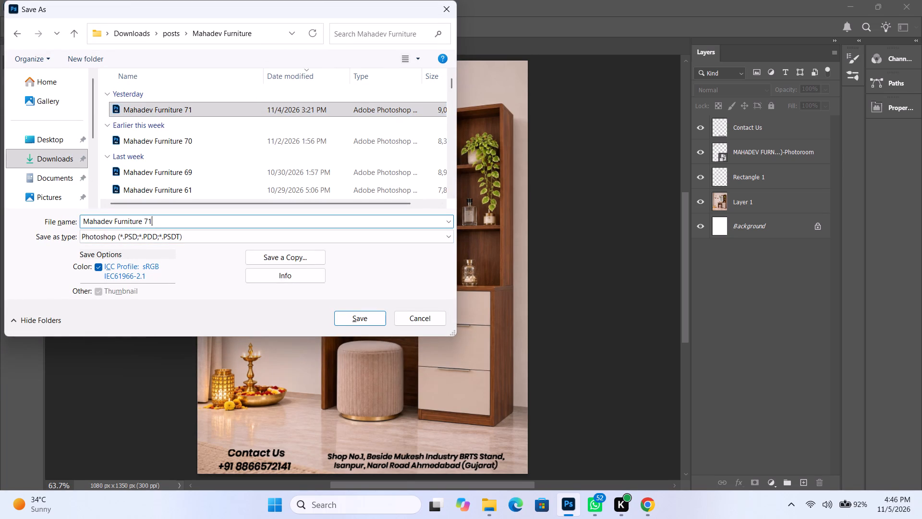
{"action": "key", "text": "BackSpace"}
{"action": "key", "text": "2"}
{"action": "key", "text": "Return"}
{"action": "key", "text": "Return"}
{"action": "key", "text": "Return"}
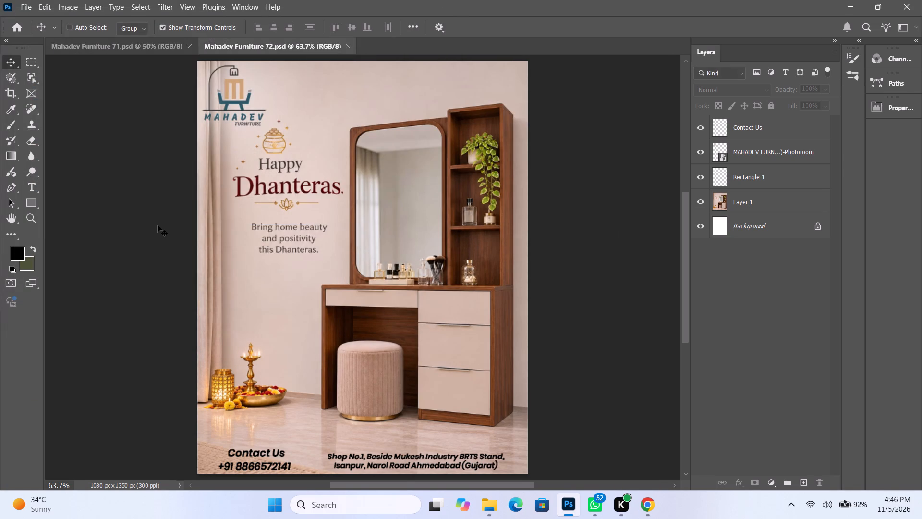
Save a JPEG copy named Mahadev Furniture 72 in the same folder at quality 12.
{"action": "key", "text": "ctrl+alt+s"}
{"action": "double_click", "coordinate": [212, 197]}
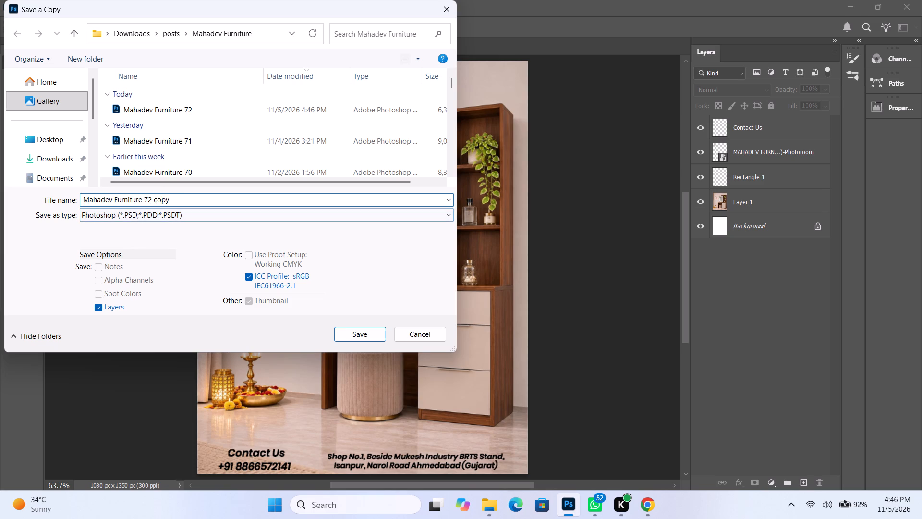
{"action": "key", "text": "BackSpace"}
{"action": "left_click", "coordinate": [204, 217]}
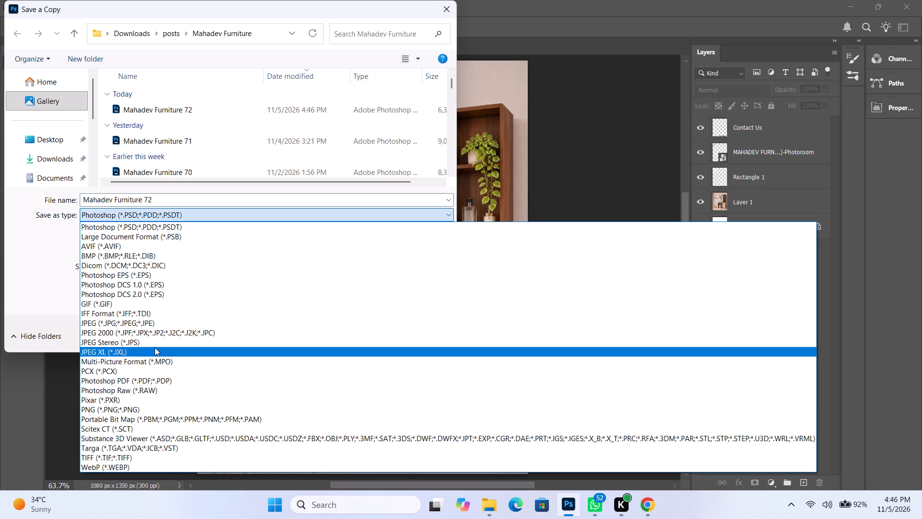
{"action": "left_click", "coordinate": [161, 322]}
{"action": "left_click", "coordinate": [356, 336]}
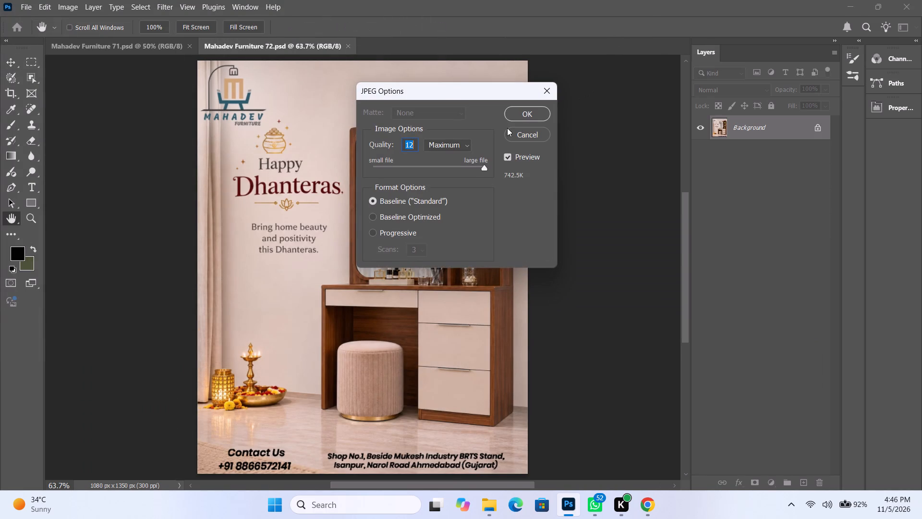
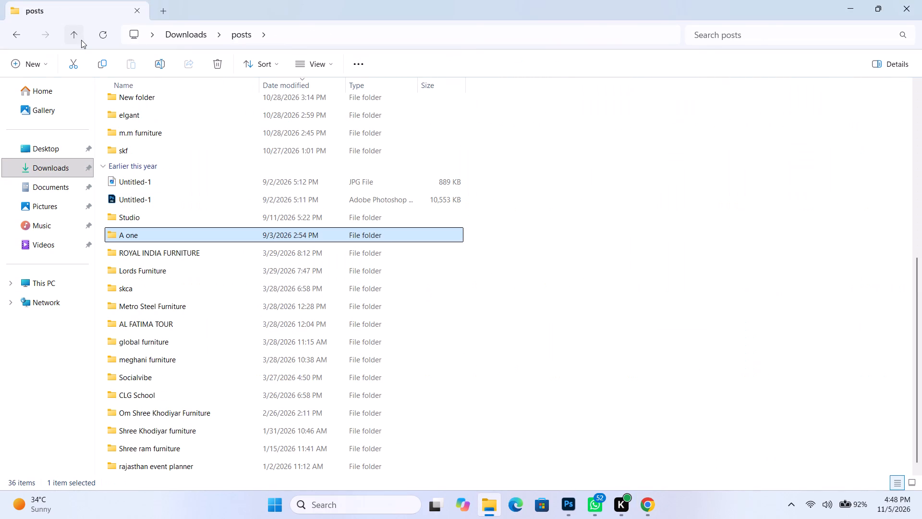
{"action": "type", "text": "aa"}
{"action": "key", "text": "Return"}
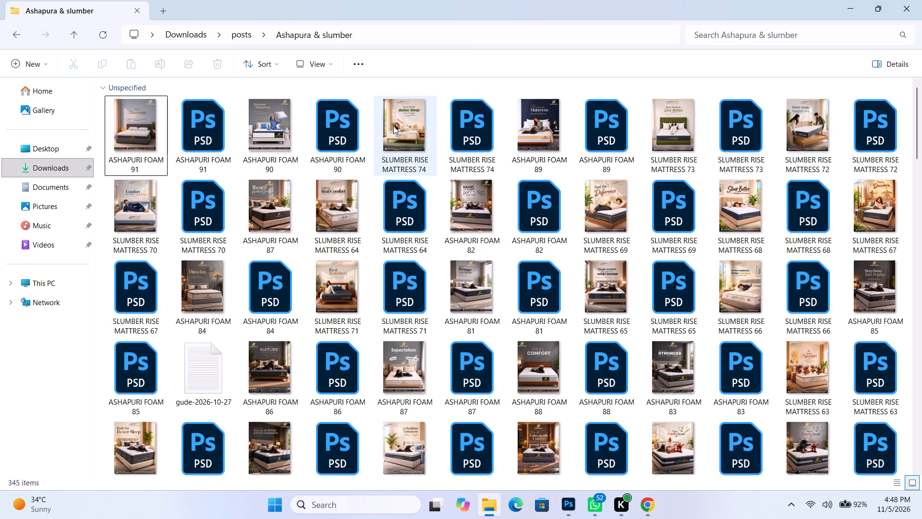
{"action": "double_click", "coordinate": [458, 126]}
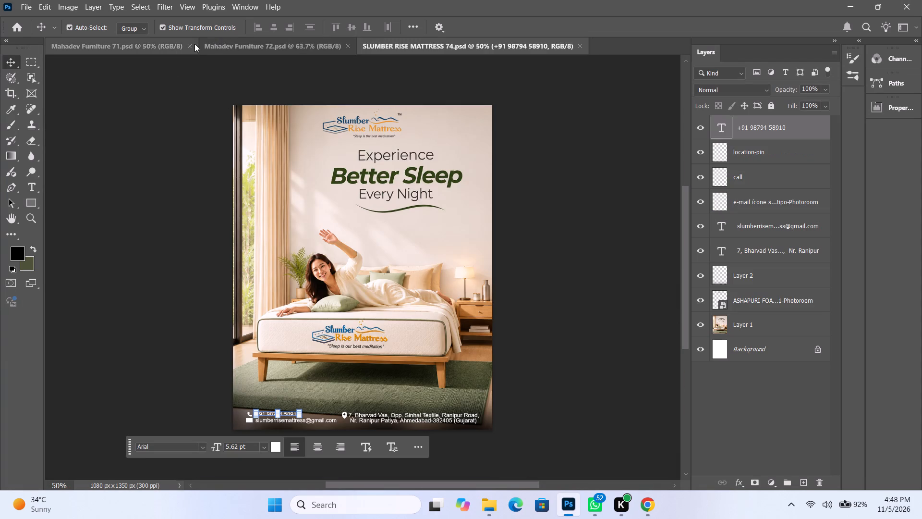
Close the Mahadev Furniture 71 document.
{"action": "left_click", "coordinate": [191, 44]}
{"action": "left_click", "coordinate": [191, 44]}
Create a new 1080 x 1350 px document and paste the copied Dhanteras poster into it.
{"action": "key", "text": "ctrl+n"}
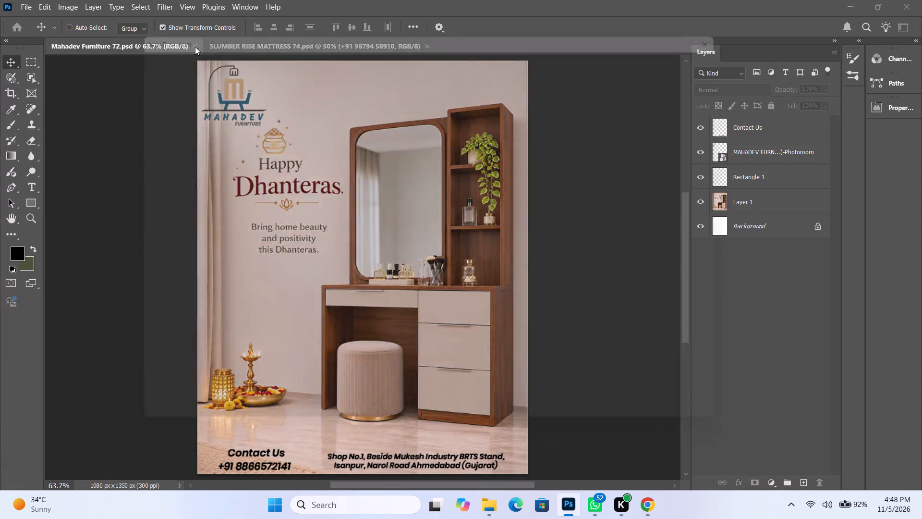
{"action": "left_click", "coordinate": [274, 150]}
{"action": "key", "text": "Return"}
{"action": "key", "text": "ctrl+v"}
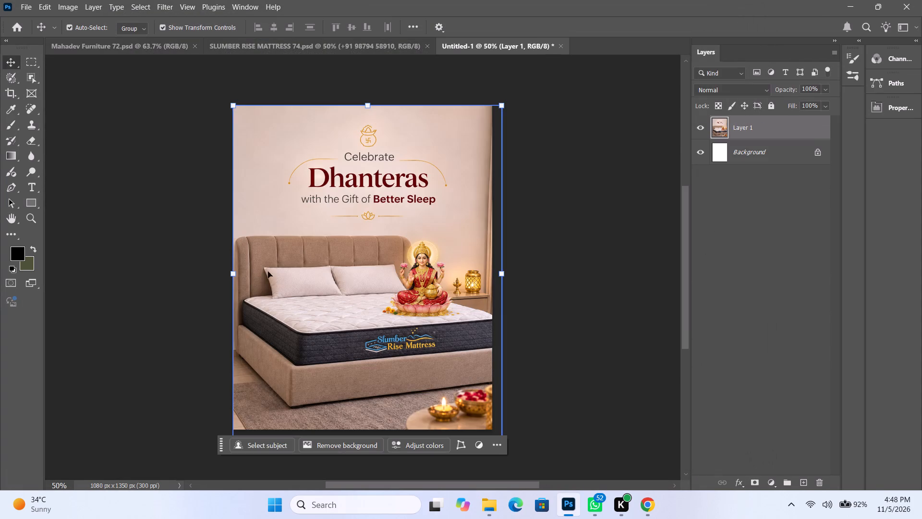
Scale the pasted poster image down so it fits the canvas.
{"action": "left_click", "coordinate": [644, 291]}
{"action": "left_click", "coordinate": [456, 257]}
{"action": "key", "text": "ctrl+t"}
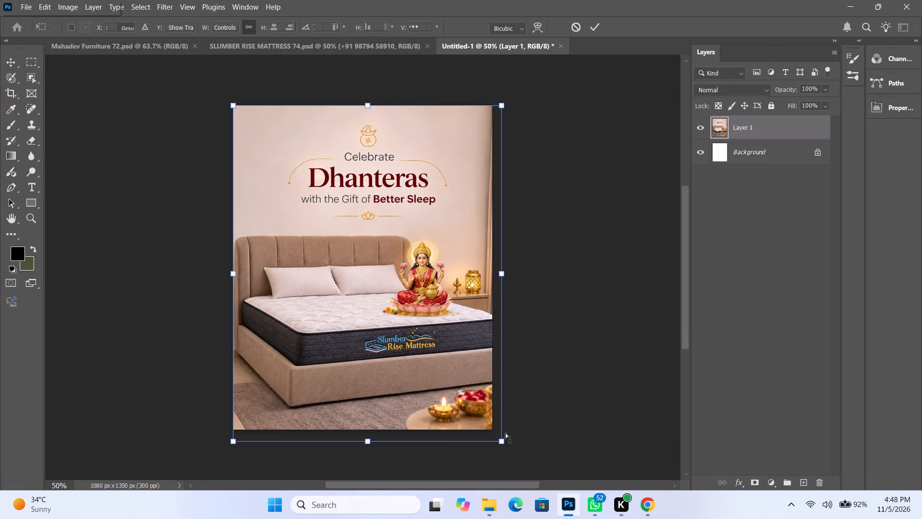
{"action": "left_click_drag", "start_coordinate": [505, 441], "coordinate": [490, 433]}
{"action": "left_click", "coordinate": [589, 29]}
{"action": "left_click", "coordinate": [655, 209]}
{"action": "key", "text": "ctrl+0"}
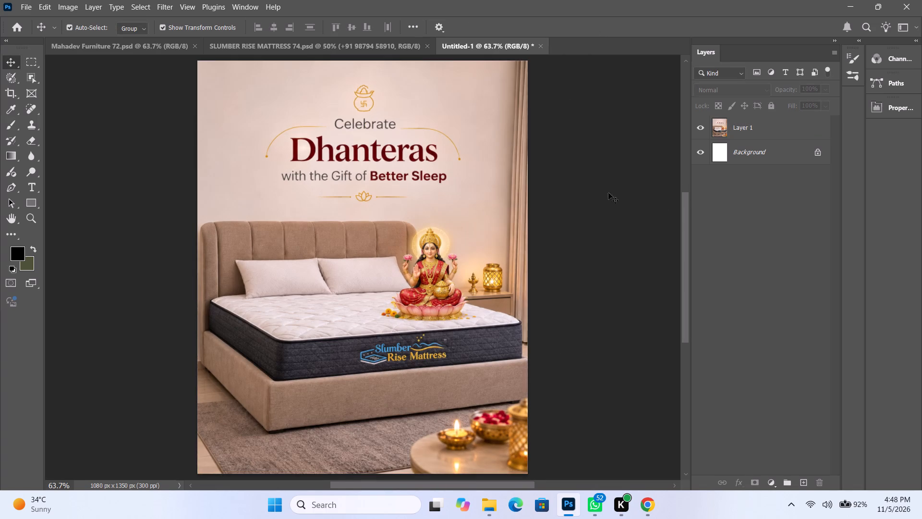
Copy the logo, Layer 2 and contact-detail layers from SLUMBER RISE MATTRESS 74 into the new poster and nudge them down.
{"action": "left_click", "coordinate": [341, 39]}
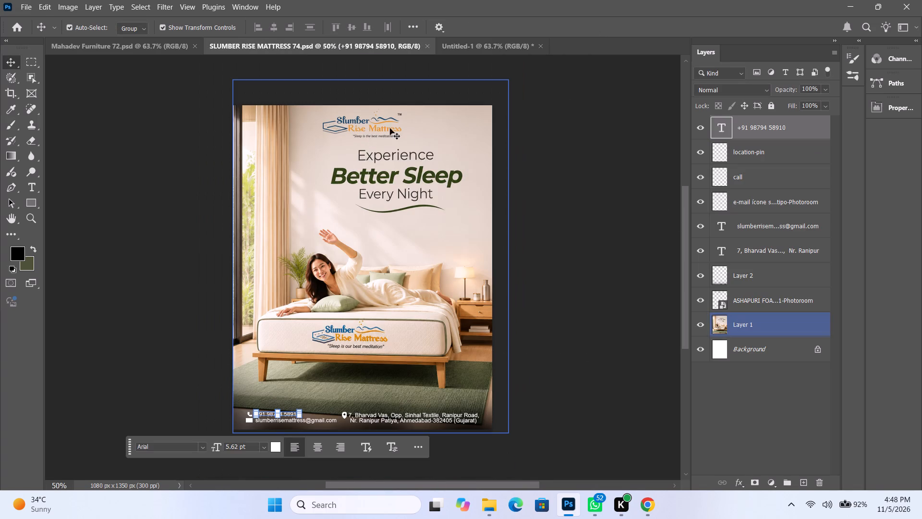
{"action": "left_click", "coordinate": [784, 293]}
{"action": "left_click", "coordinate": [782, 113], "text": "shift"}
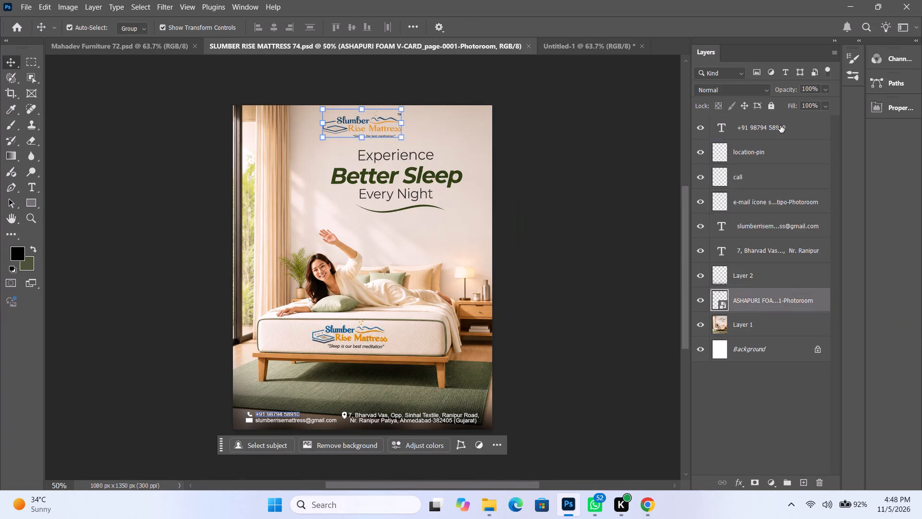
{"action": "left_click", "coordinate": [780, 125], "text": "shift"}
{"action": "key", "text": "ctrl+c"}
{"action": "left_click", "coordinate": [462, 37]}
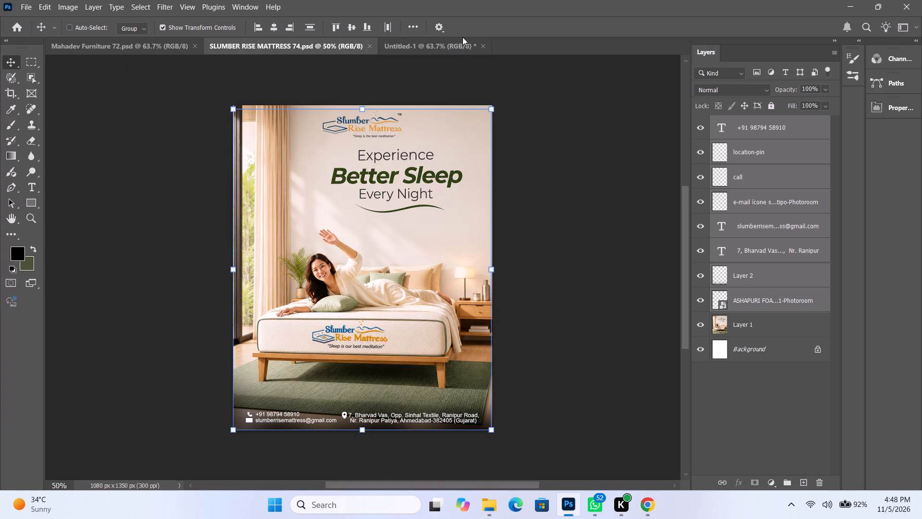
{"action": "left_click", "coordinate": [452, 49]}
{"action": "key", "text": "ctrl+v"}
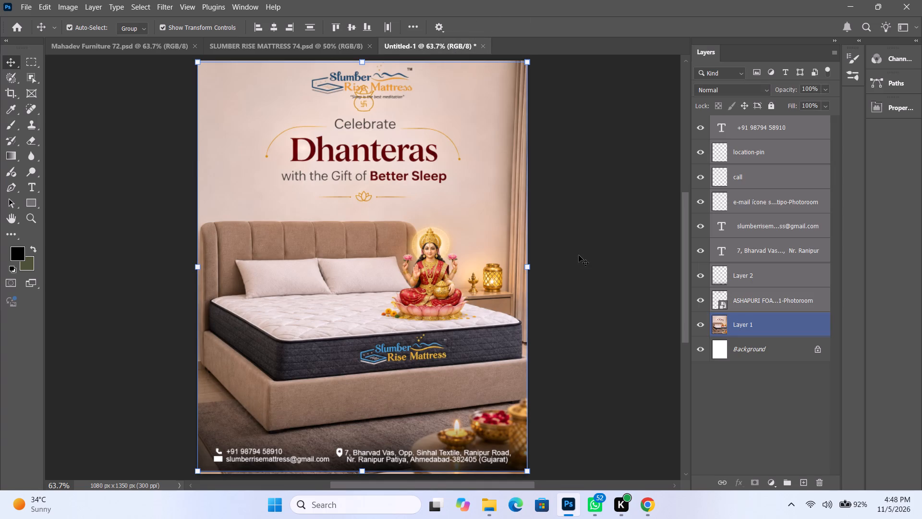
{"action": "key", "text": "shift+Down"}
{"action": "left_click", "coordinate": [593, 259]}
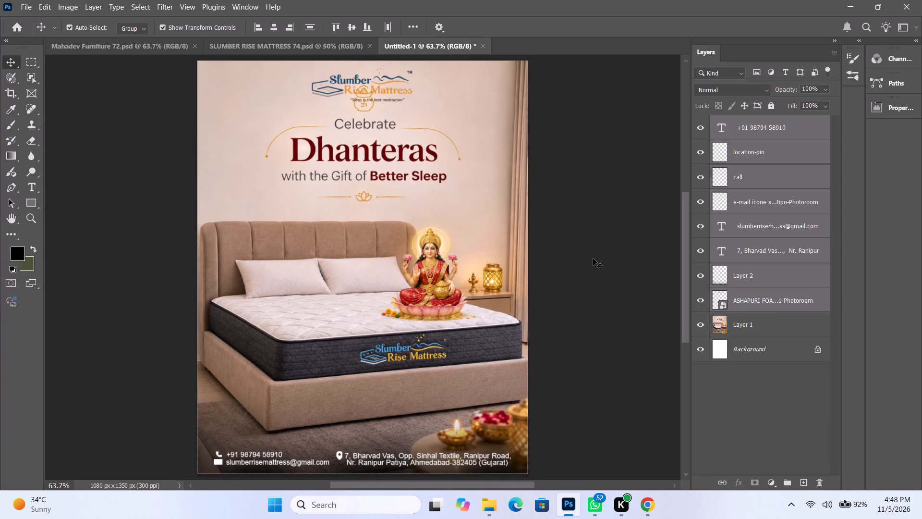
Set Layer 2's opacity to 90% and adjust its fill.
{"action": "left_click", "coordinate": [769, 286]}
{"action": "left_click", "coordinate": [810, 89]}
{"action": "scroll", "coordinate": [810, 89], "scroll_direction": "down", "scroll_amount": 10}
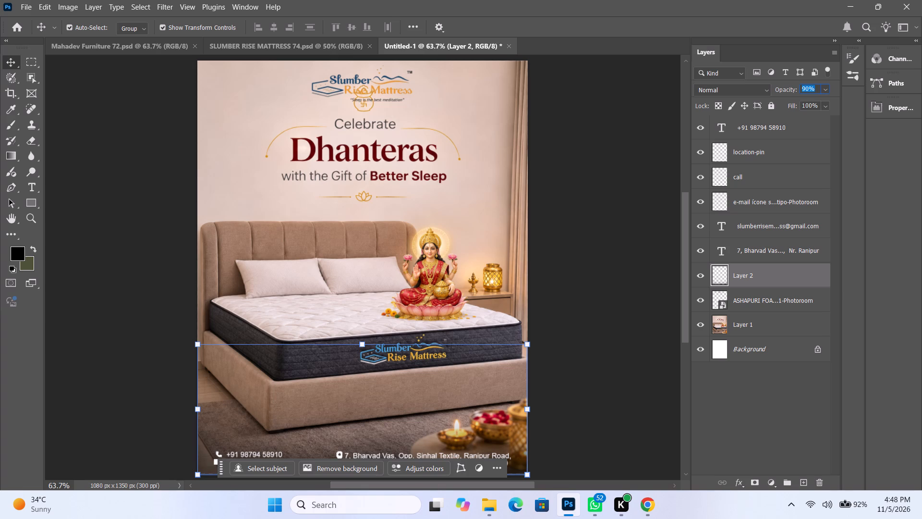
{"action": "left_click", "coordinate": [811, 106]}
{"action": "scroll", "coordinate": [811, 106], "scroll_direction": "down", "scroll_amount": 11}
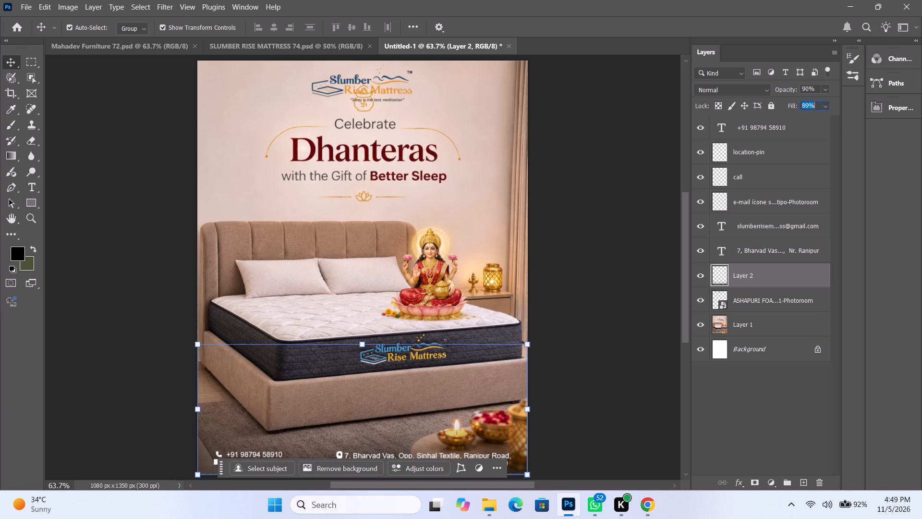
{"action": "scroll", "coordinate": [811, 106], "scroll_direction": "up", "scroll_amount": 1}
{"action": "left_click", "coordinate": [627, 100]}
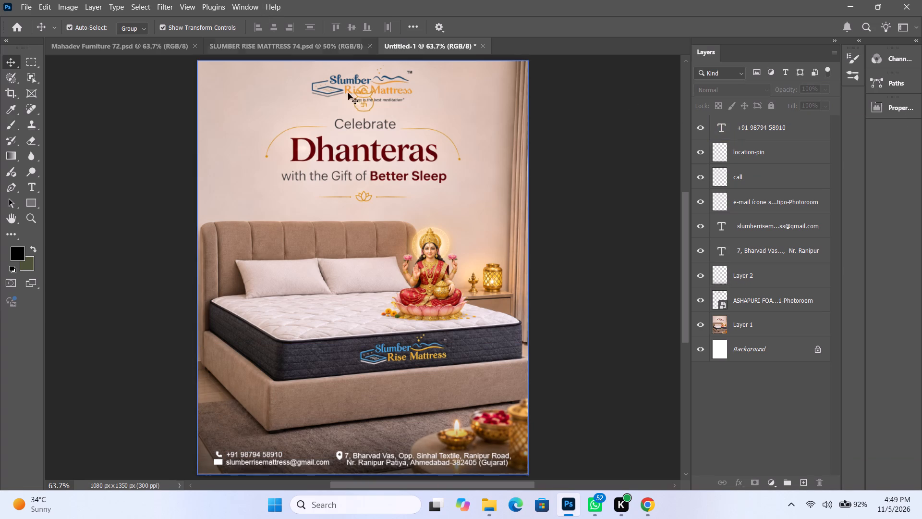
Move the Slumber Rise Mattress logo into the poster's top-left corner, clear of the Dhanteras heading.
{"action": "left_click_drag", "start_coordinate": [384, 93], "coordinate": [279, 94]}
{"action": "key", "text": "Up"}
{"action": "key", "text": "Up"}
{"action": "key", "text": "Up"}
{"action": "key", "text": "Up"}
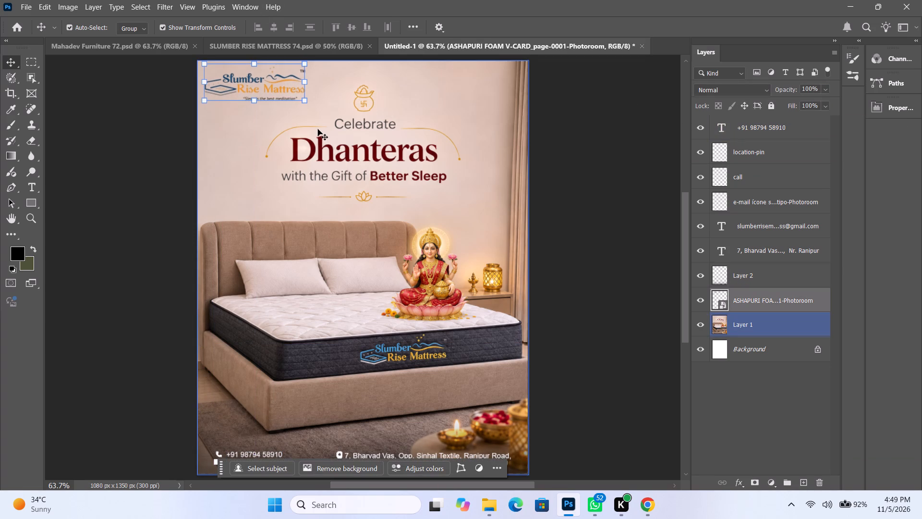
{"action": "key", "text": "Left"}
{"action": "left_click", "coordinate": [591, 222]}
{"action": "key", "text": "ctrl+0"}
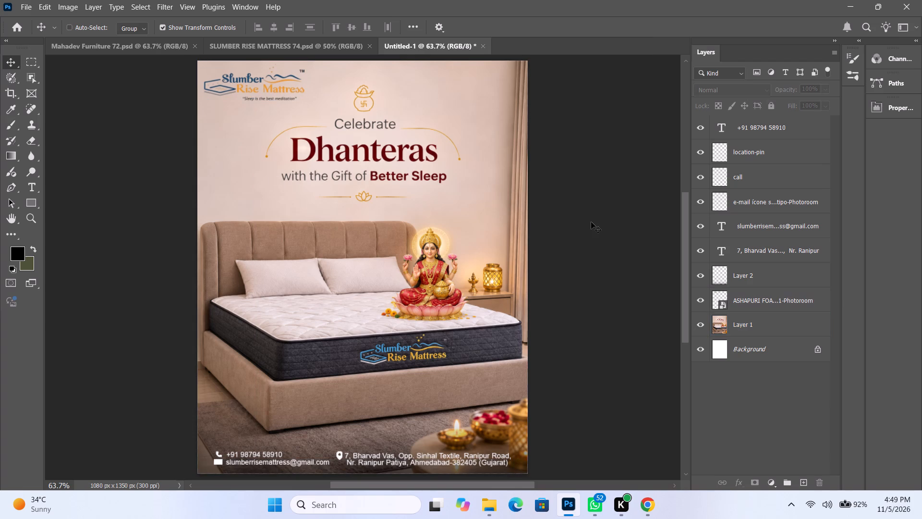
Save the poster as a Photoshop file named SLUMBER RISE MATTRESS 75 in posts > Ashapura & slumber.
{"action": "key", "text": "ctrl+s"}
{"action": "left_click", "coordinate": [57, 159]}
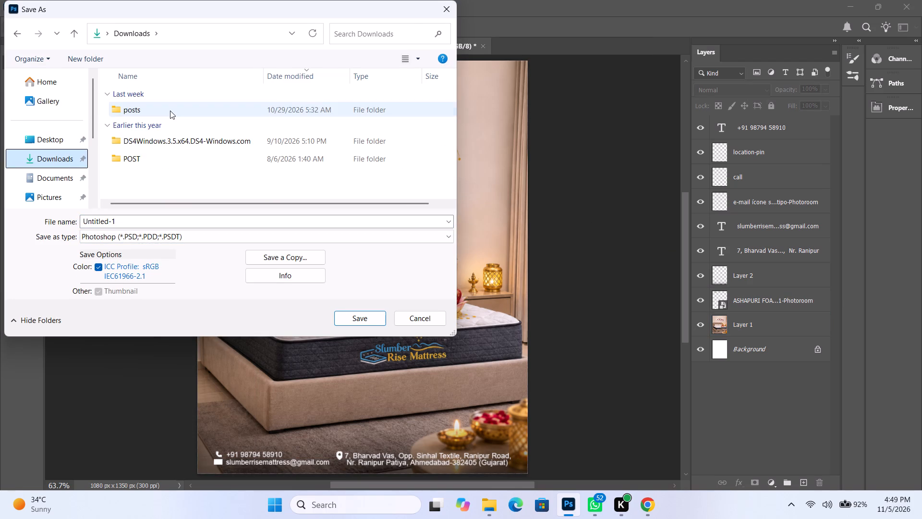
{"action": "double_click", "coordinate": [170, 111]}
{"action": "double_click", "coordinate": [170, 111]}
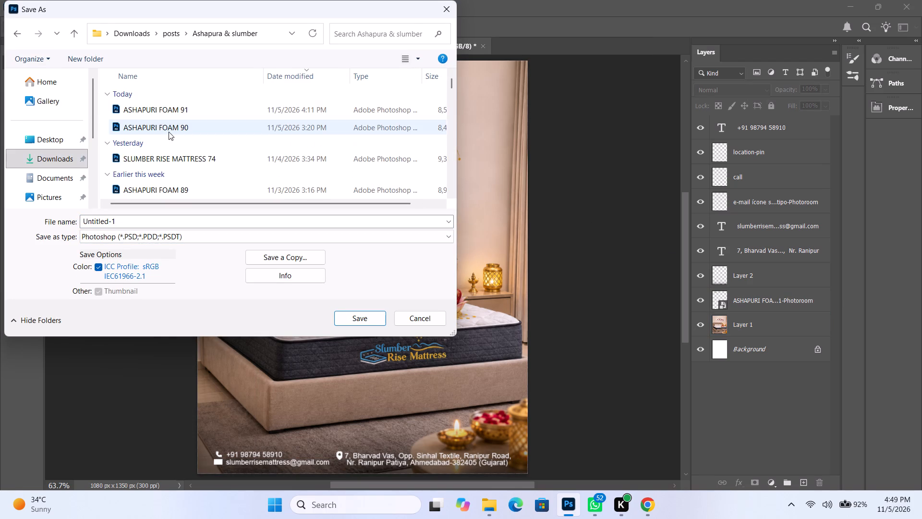
{"action": "left_click", "coordinate": [167, 165]}
{"action": "triple_click", "coordinate": [193, 221]}
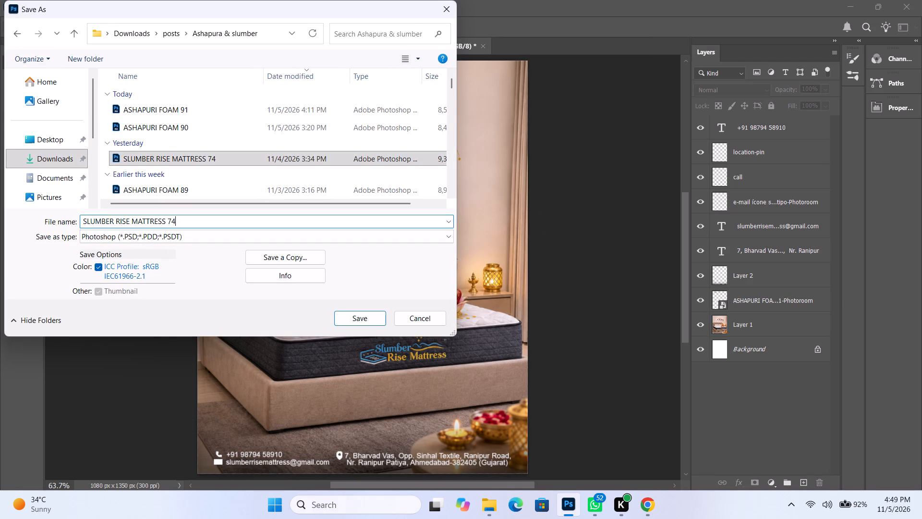
{"action": "key", "text": "BackSpace"}
{"action": "key", "text": "5"}
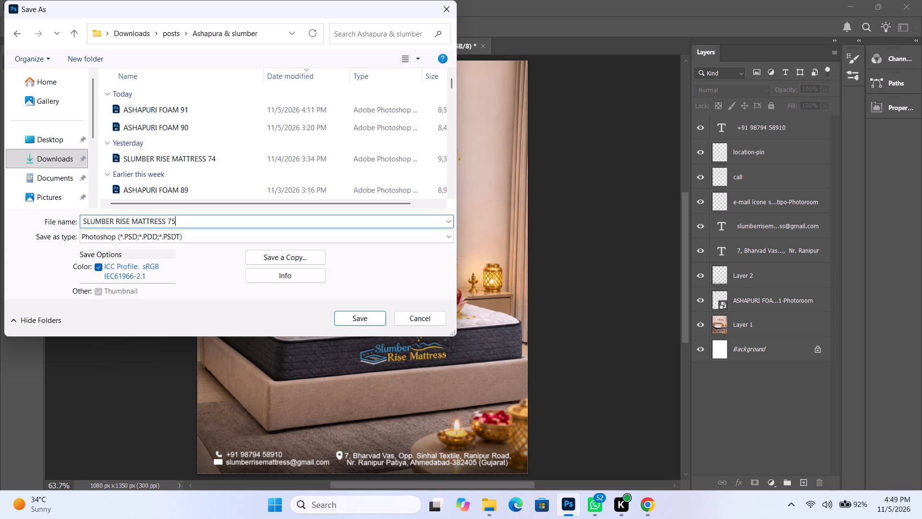
{"action": "key", "text": "Return"}
{"action": "key", "text": "Return"}
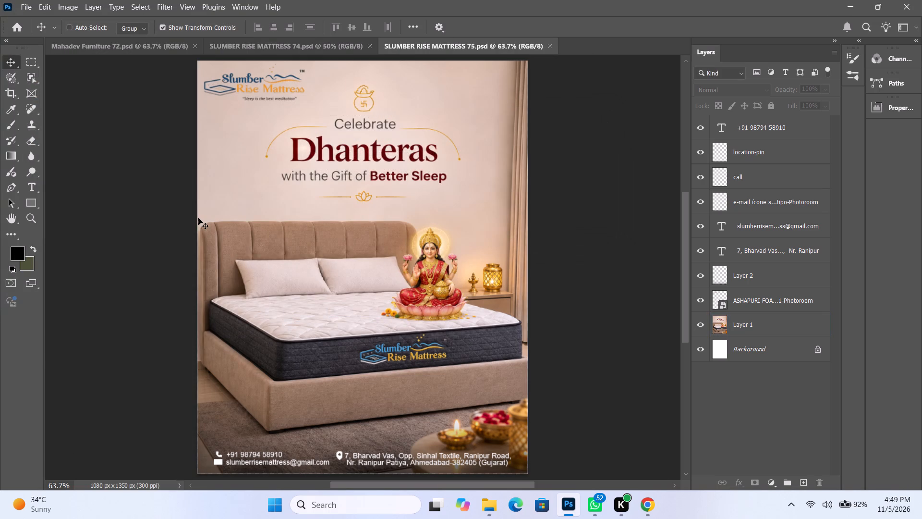
Save a JPEG copy of the poster named SLUMBER RISE MATTRESS 75 in the Ashapura & slumber folder.
{"action": "key", "text": "ctrl+alt+s"}
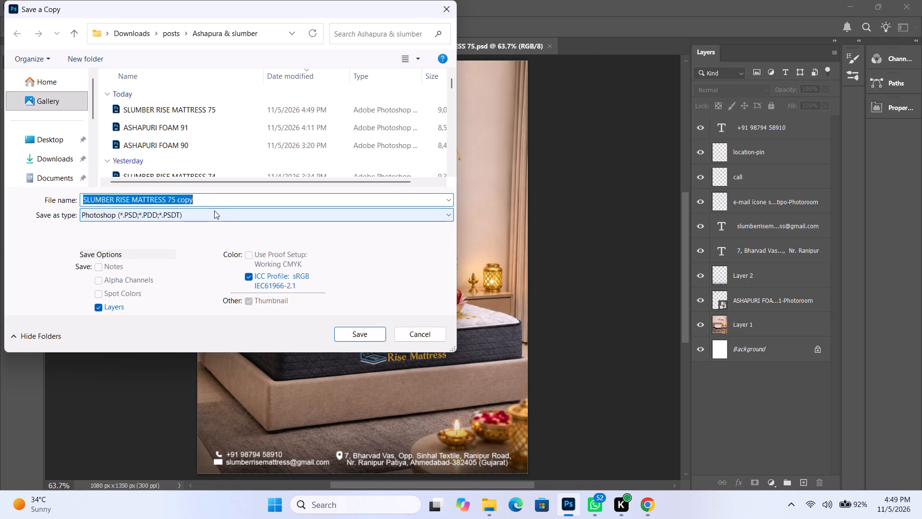
{"action": "left_click", "coordinate": [220, 194]}
{"action": "double_click", "coordinate": [220, 204]}
{"action": "key", "text": "BackSpace"}
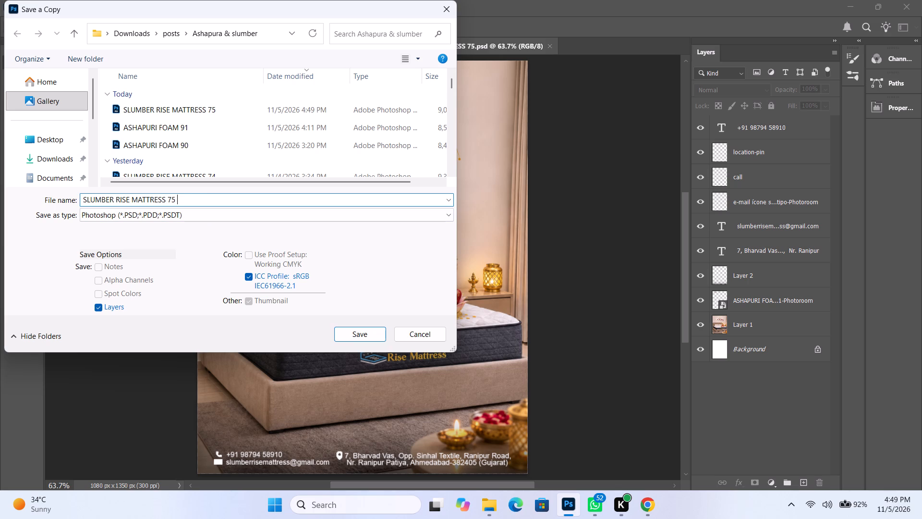
{"action": "left_click", "coordinate": [219, 220]}
{"action": "left_click", "coordinate": [149, 327]}
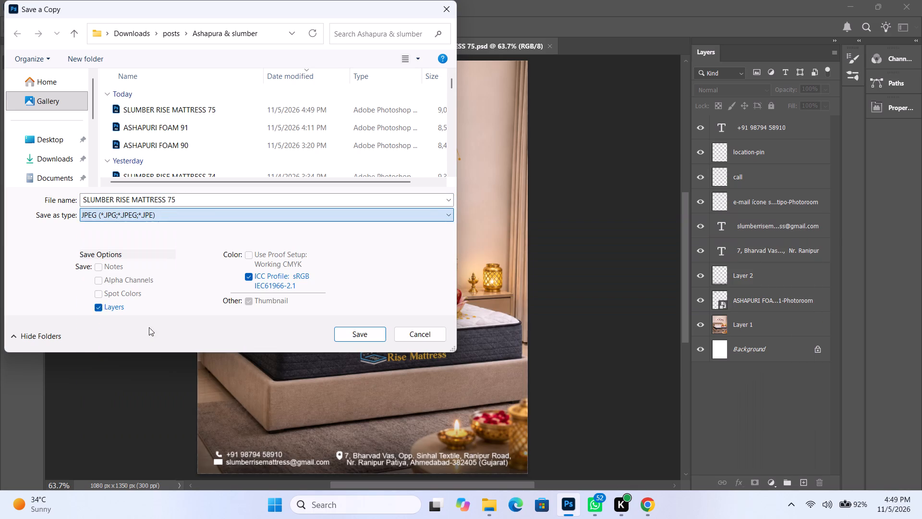
{"action": "left_click", "coordinate": [373, 340]}
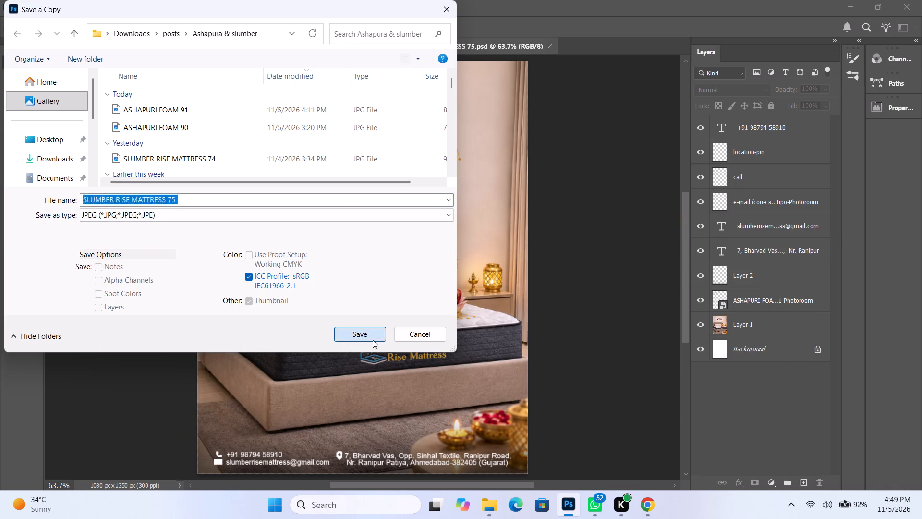
{"action": "left_click", "coordinate": [530, 119]}
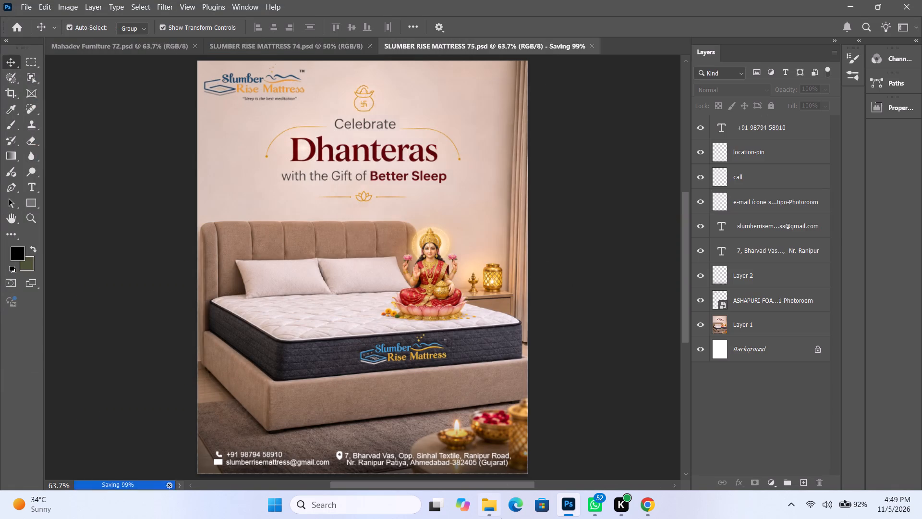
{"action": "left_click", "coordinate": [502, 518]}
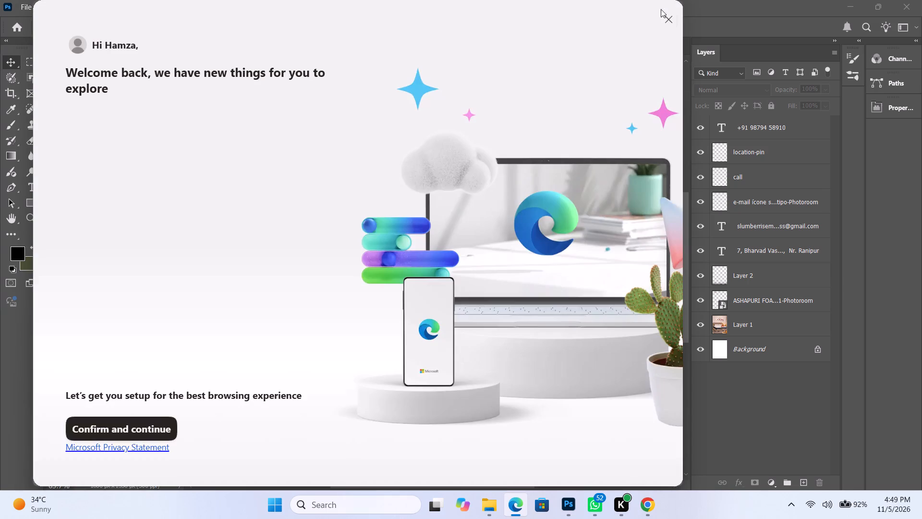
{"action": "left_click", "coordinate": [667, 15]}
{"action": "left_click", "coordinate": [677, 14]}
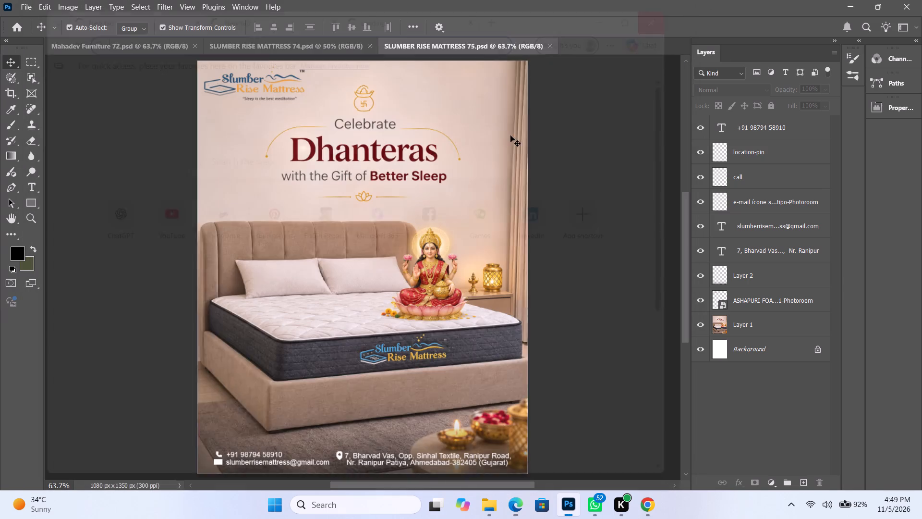
Switch to File Explorer, refresh the Ashapura & slumber folder and copy the SLUMBER RISE MATTRESS 75 JPEG file.
{"action": "left_click", "coordinate": [484, 493]}
{"action": "scroll", "coordinate": [353, 185], "scroll_direction": "up", "scroll_amount": 5}
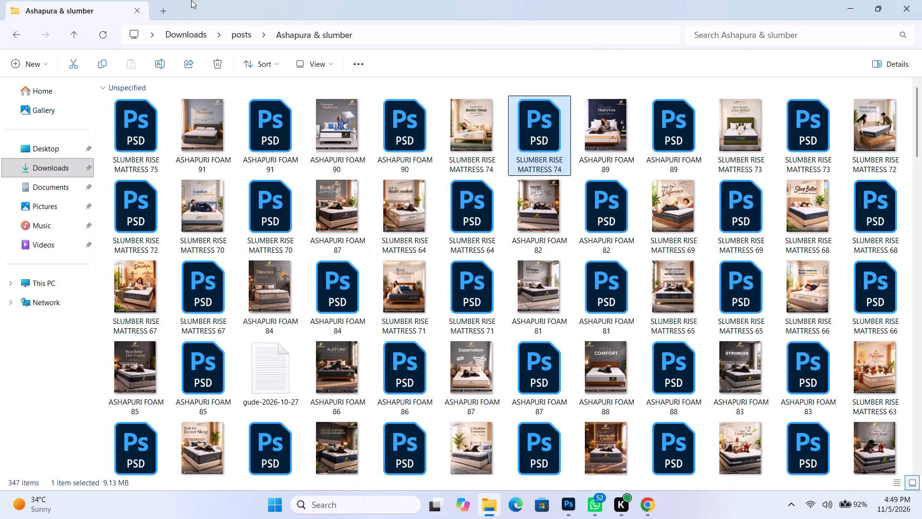
{"action": "left_click", "coordinate": [104, 37]}
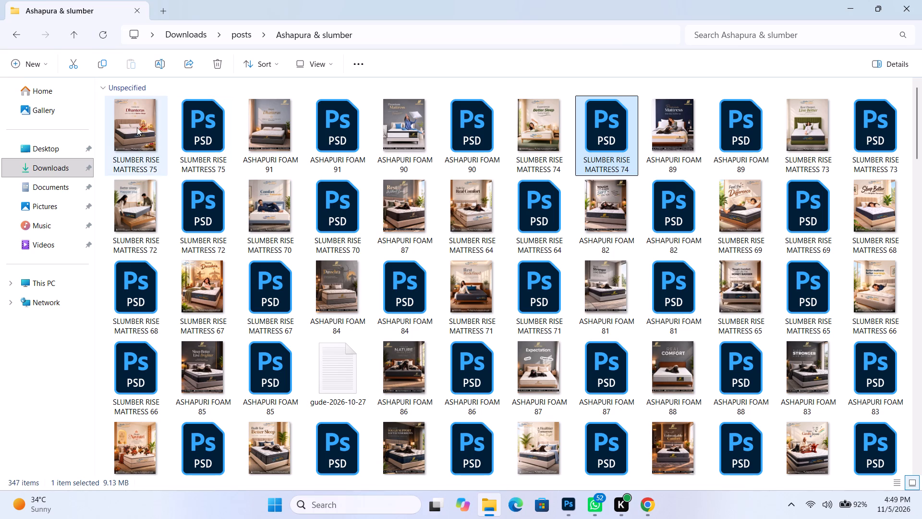
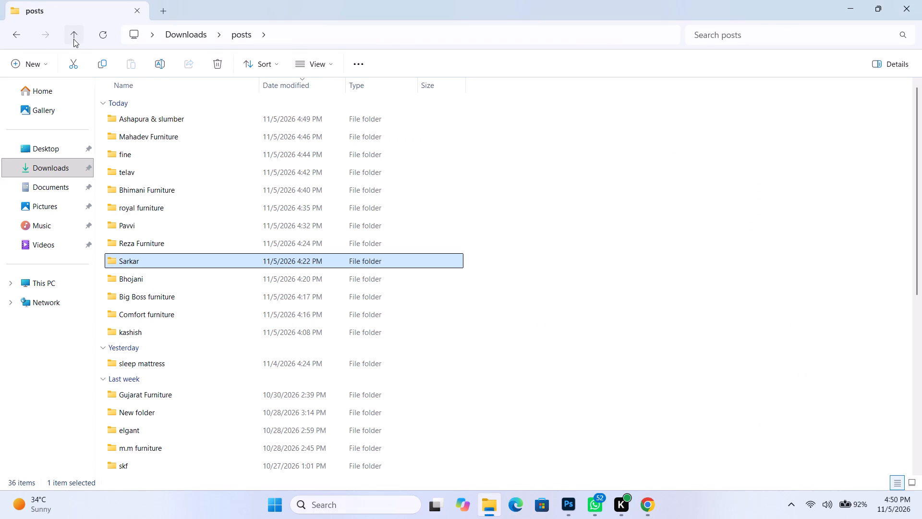
{"action": "key", "text": "Return"}
{"action": "double_click", "coordinate": [196, 142]}
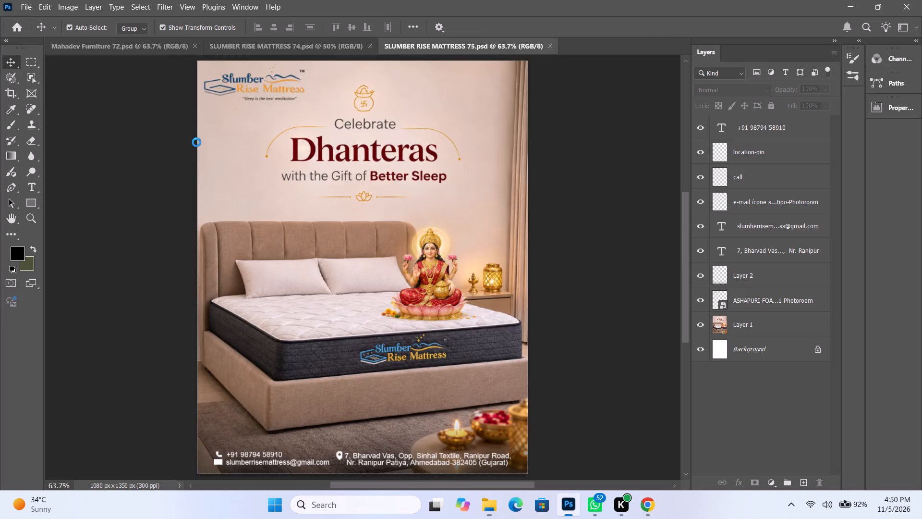
Close the Mahadev Furniture 72, SLUMBER RISE MATTRESS 74 and SLUMBER RISE MATTRESS 75 documents, keeping sleep mattress 71 open.
{"action": "left_click", "coordinate": [184, 44]}
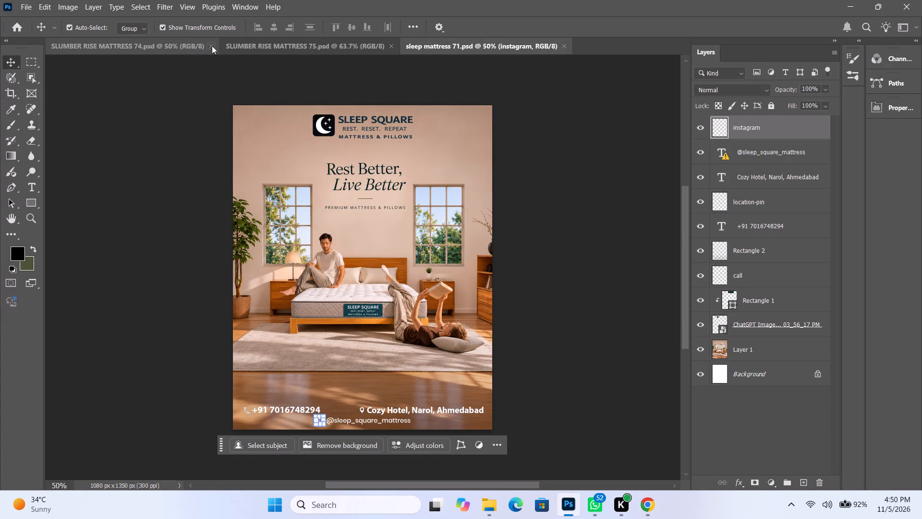
{"action": "left_click", "coordinate": [212, 46]}
{"action": "left_click", "coordinate": [212, 46]}
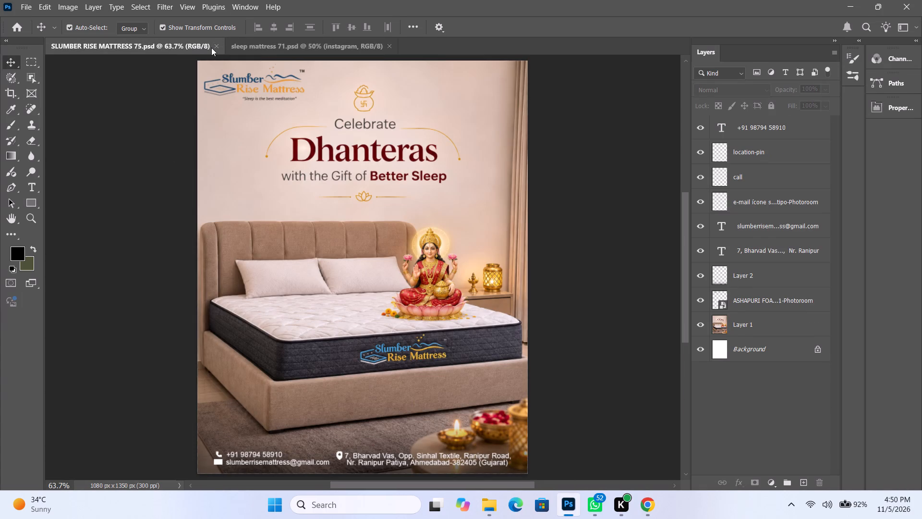
{"action": "left_click", "coordinate": [221, 45]}
{"action": "left_click", "coordinate": [215, 47]}
Create a new 1080 x 1350 px document at 300 ppi and paste the copied mattress image into it.
{"action": "key", "text": "ctrl+n"}
{"action": "left_click", "coordinate": [296, 138]}
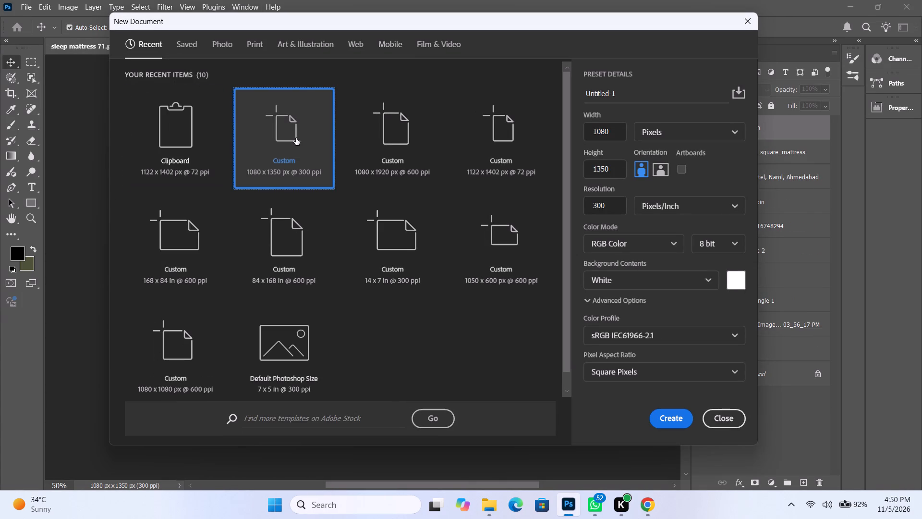
{"action": "key", "text": "Return"}
{"action": "key", "text": "ctrl+v"}
{"action": "left_click", "coordinate": [689, 423]}
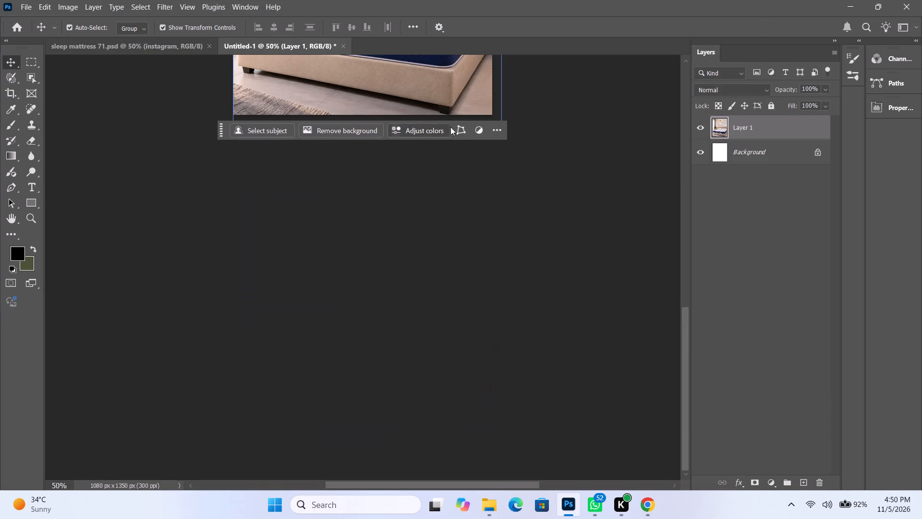
Scale the pasted mattress image down to about 96.83% so that it fits the canvas, and apply the transform.
{"action": "left_click", "coordinate": [464, 107]}
{"action": "key", "text": "ctrl+t"}
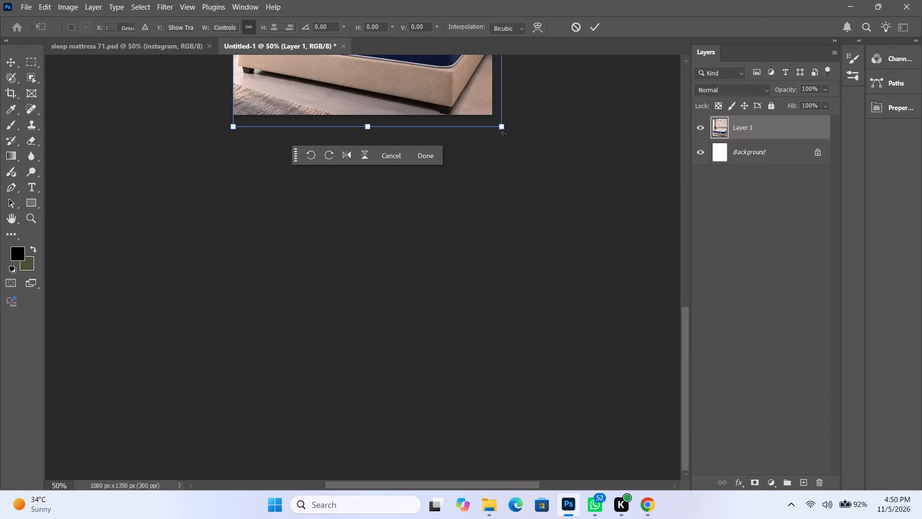
{"action": "left_click_drag", "start_coordinate": [504, 129], "coordinate": [495, 119]}
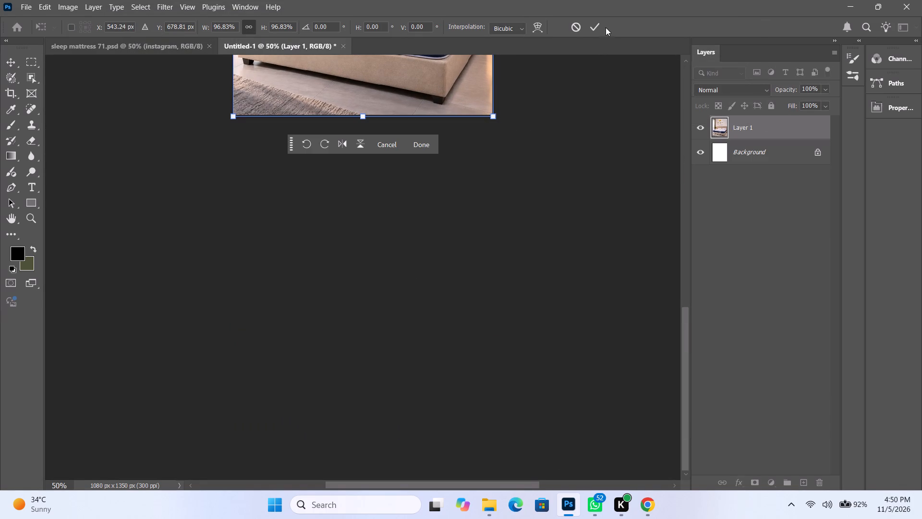
{"action": "left_click", "coordinate": [593, 25]}
{"action": "left_click", "coordinate": [592, 111]}
{"action": "key", "text": "ctrl+0"}
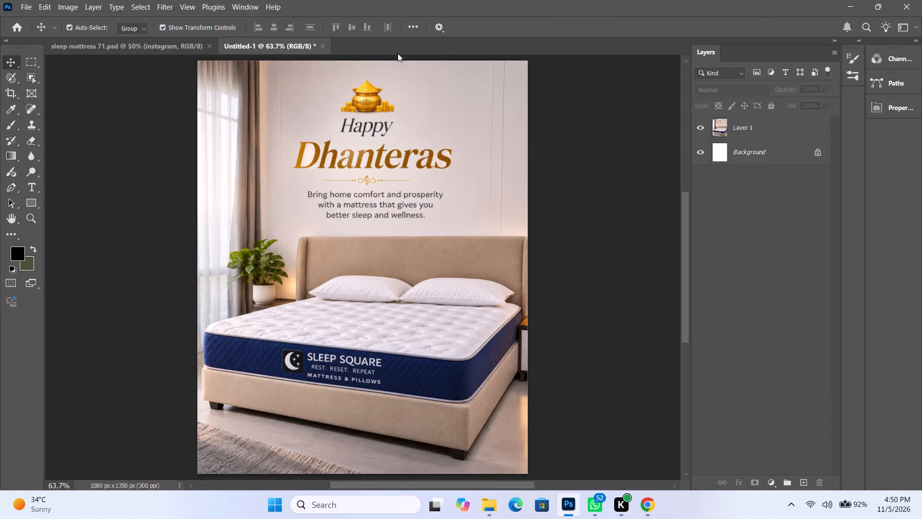
Switch to the sleep mattress 71 document for its logo and contact layers.
{"action": "left_click", "coordinate": [57, 50]}
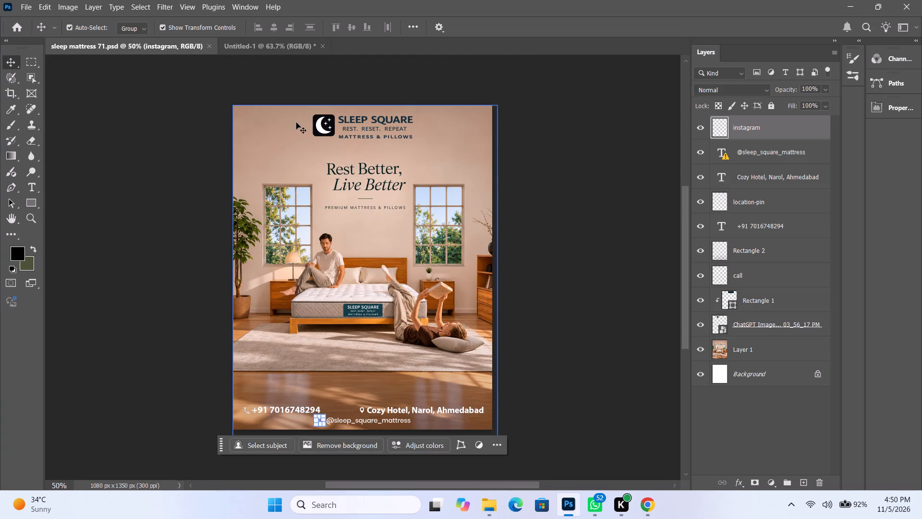
Copy every layer from the ChatGPT Image logo up to instagram in sleep mattress 71 and paste them into Untitled-1.
{"action": "left_click", "coordinate": [804, 321]}
{"action": "left_click", "coordinate": [779, 128], "text": "shift"}
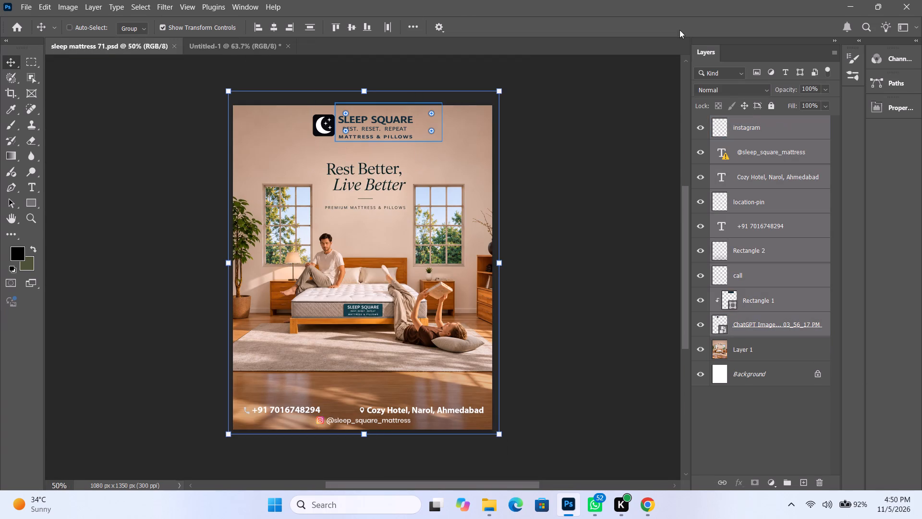
{"action": "key", "text": "ctrl+c"}
{"action": "left_click", "coordinate": [238, 44], "text": "ctrl"}
{"action": "key", "text": "ctrl+v"}
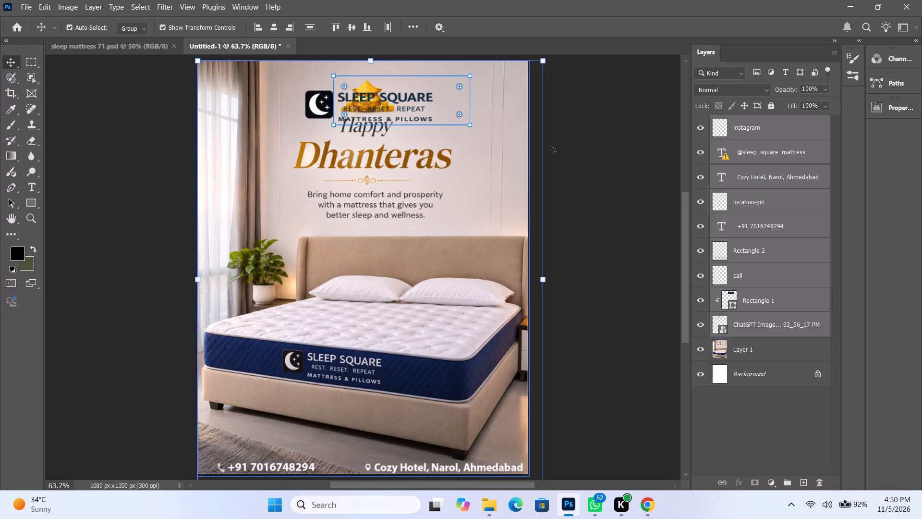
Move the pasted logo and contact layers up about 80 px so that the Instagram line sits above the poster's bottom edge.
{"action": "key", "text": "shift+Up"}
{"action": "key", "text": "shift+Up"}
{"action": "key", "text": "shift+Up"}
{"action": "key", "text": "shift+Up"}
{"action": "key", "text": "shift+Up"}
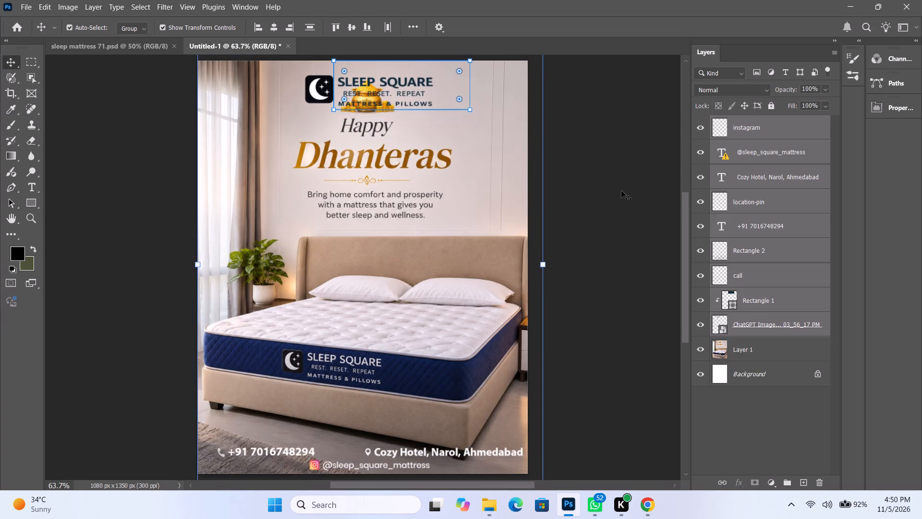
{"action": "key", "text": "shift+Up"}
{"action": "key", "text": "shift+Up"}
{"action": "key", "text": "shift+Up"}
{"action": "key", "text": "shift+Up"}
{"action": "key", "text": "shift+Down"}
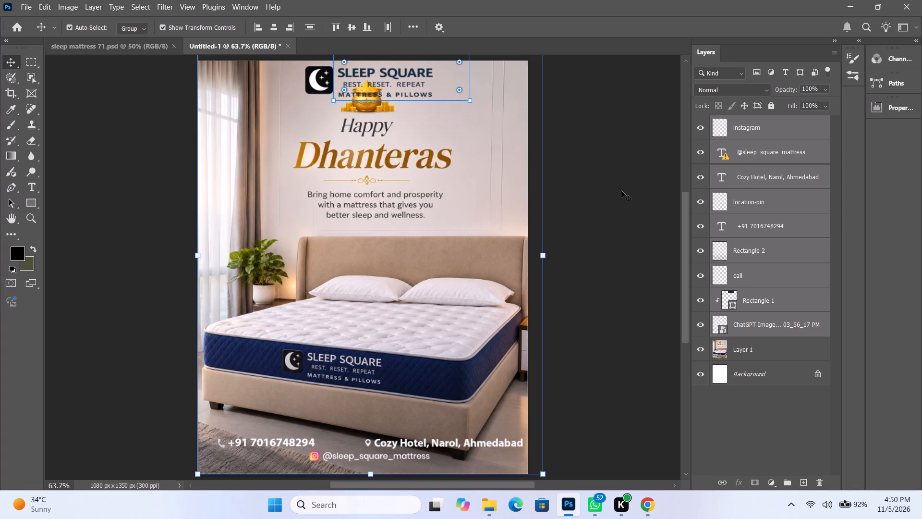
Hide the Rectangle 2 layer and deselect the pasted layers.
{"action": "left_click", "coordinate": [693, 245]}
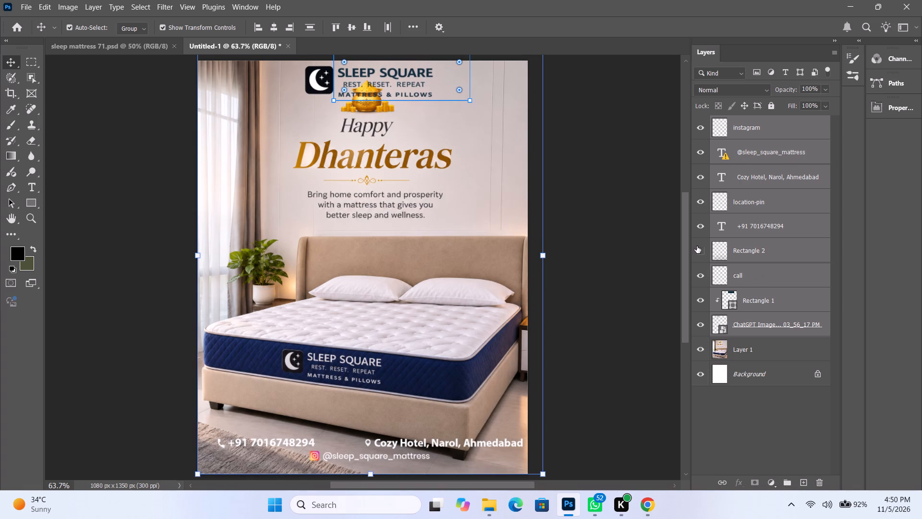
{"action": "left_click", "coordinate": [642, 304]}
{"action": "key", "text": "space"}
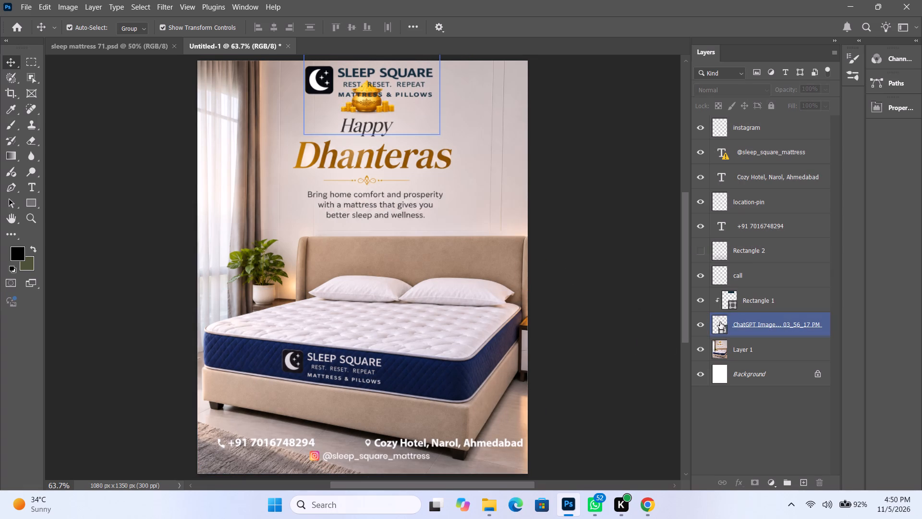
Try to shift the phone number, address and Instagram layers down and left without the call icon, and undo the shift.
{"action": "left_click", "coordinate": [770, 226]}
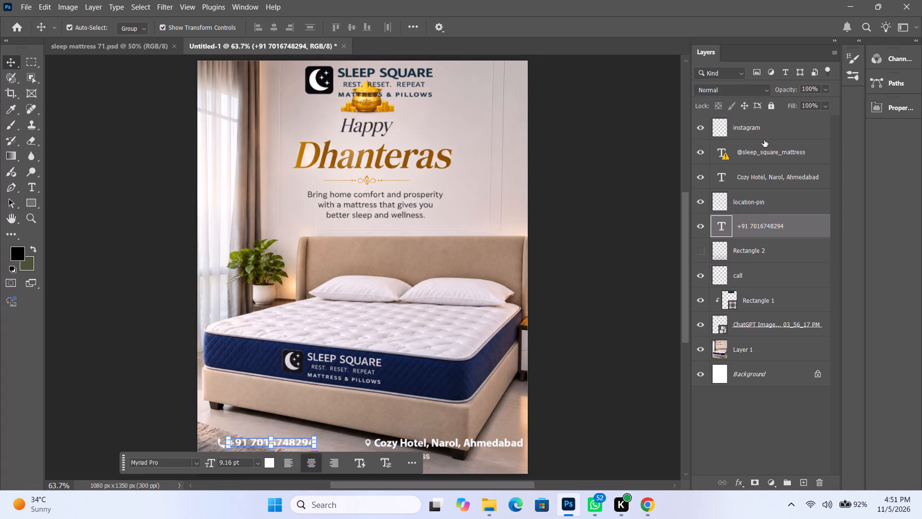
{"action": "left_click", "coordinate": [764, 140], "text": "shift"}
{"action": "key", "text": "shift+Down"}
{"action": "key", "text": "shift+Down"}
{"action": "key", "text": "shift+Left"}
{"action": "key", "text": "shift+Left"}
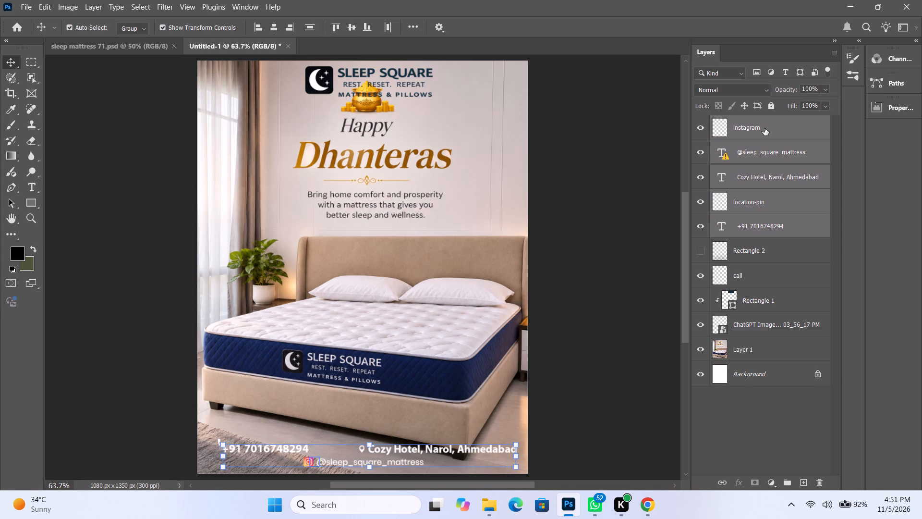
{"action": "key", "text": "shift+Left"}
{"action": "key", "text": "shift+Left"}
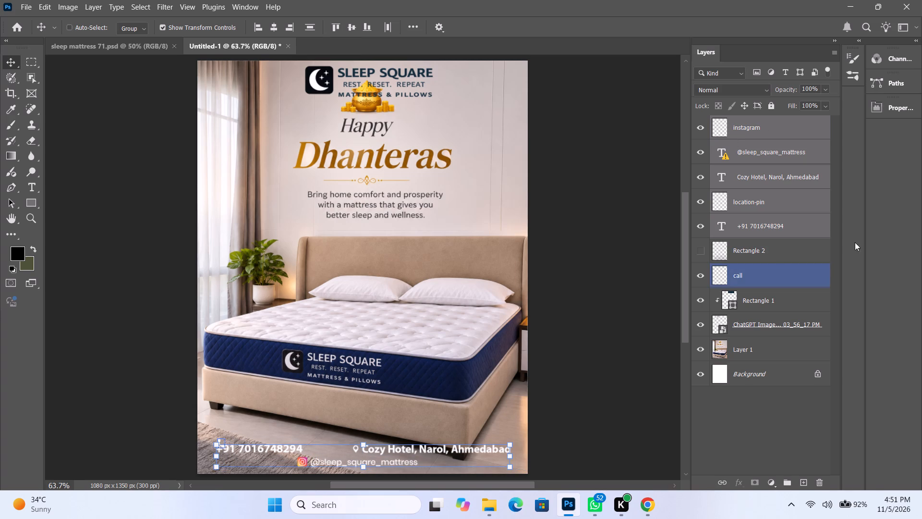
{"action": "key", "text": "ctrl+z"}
Add the call icon to the selected contact layers, move them all about 20 px left and 20 px down, and deselect.
{"action": "left_click", "coordinate": [781, 269], "text": "ctrl"}
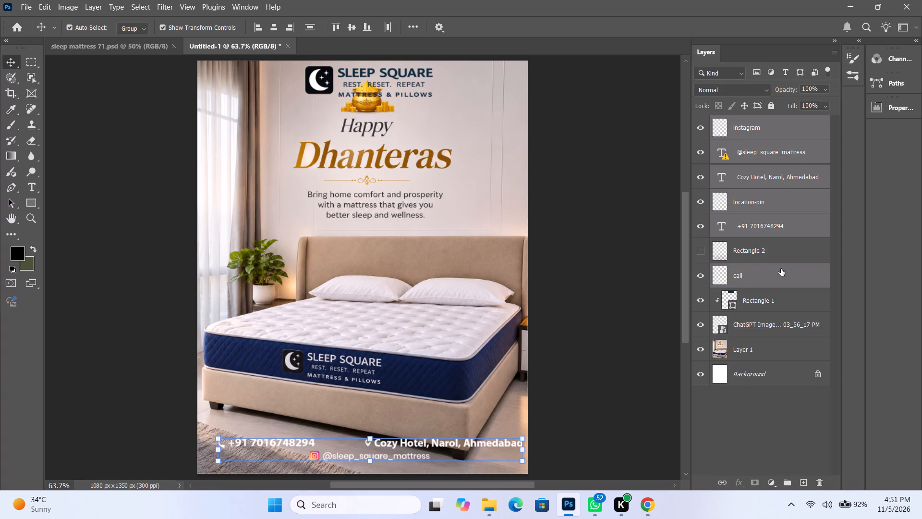
{"action": "key", "text": "shift+Left"}
{"action": "key", "text": "shift+Left"}
{"action": "key", "text": "shift+Down"}
{"action": "key", "text": "shift+Down"}
{"action": "key", "text": "shift+Up"}
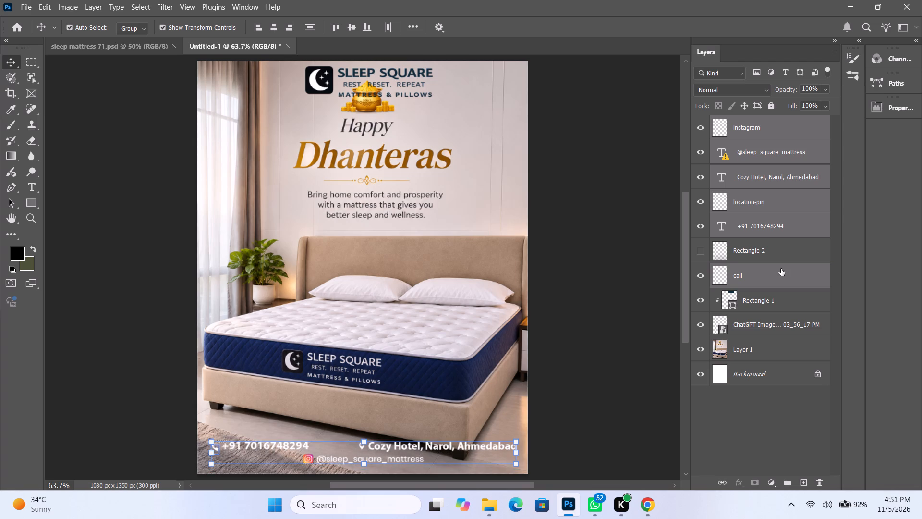
{"action": "key", "text": "shift+Down"}
{"action": "left_click", "coordinate": [639, 253]}
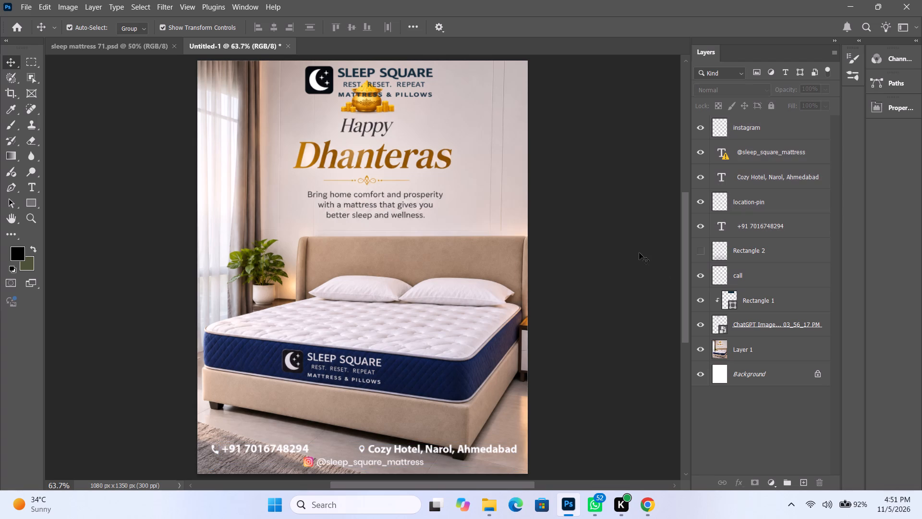
Hide the ChatGPT Image logo layer and its clipped Rectangle 1 to uncover the gold pot above the Happy Dhanteras heading.
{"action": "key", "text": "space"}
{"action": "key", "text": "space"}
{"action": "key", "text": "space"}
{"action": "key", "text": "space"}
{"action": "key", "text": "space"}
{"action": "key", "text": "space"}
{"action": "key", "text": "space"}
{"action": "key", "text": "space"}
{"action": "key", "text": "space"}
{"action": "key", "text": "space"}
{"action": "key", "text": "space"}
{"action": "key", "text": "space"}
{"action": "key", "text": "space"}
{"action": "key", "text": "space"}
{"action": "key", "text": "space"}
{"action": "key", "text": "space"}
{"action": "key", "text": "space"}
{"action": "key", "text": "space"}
{"action": "left_click_drag", "start_coordinate": [491, 129], "coordinate": [505, 173]}
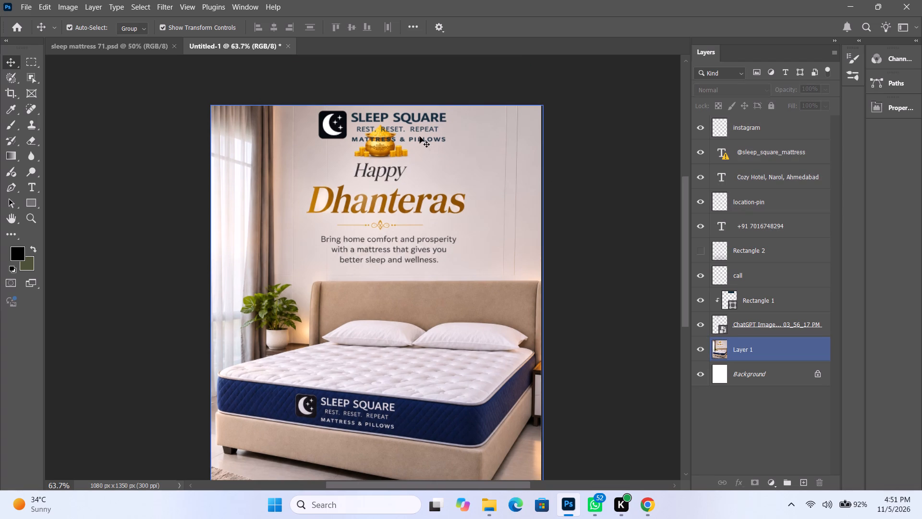
{"action": "left_click_drag", "start_coordinate": [704, 321], "coordinate": [694, 305]}
Switch to the Spot Healing Brush for retouching the poster image.
{"action": "left_click", "coordinate": [31, 104]}
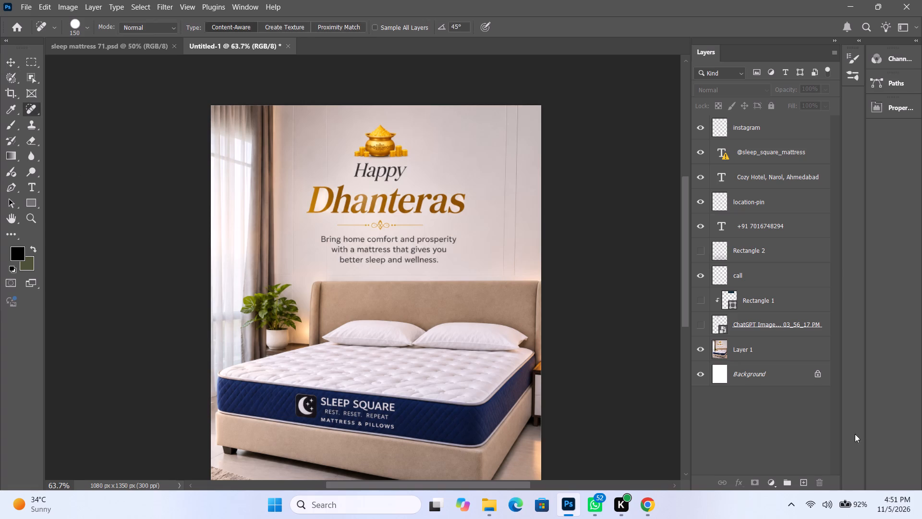
Remove the gold coin pot above the word Happy from Layer 1 using the content-aware Spot Healing Brush.
{"action": "left_click", "coordinate": [755, 346]}
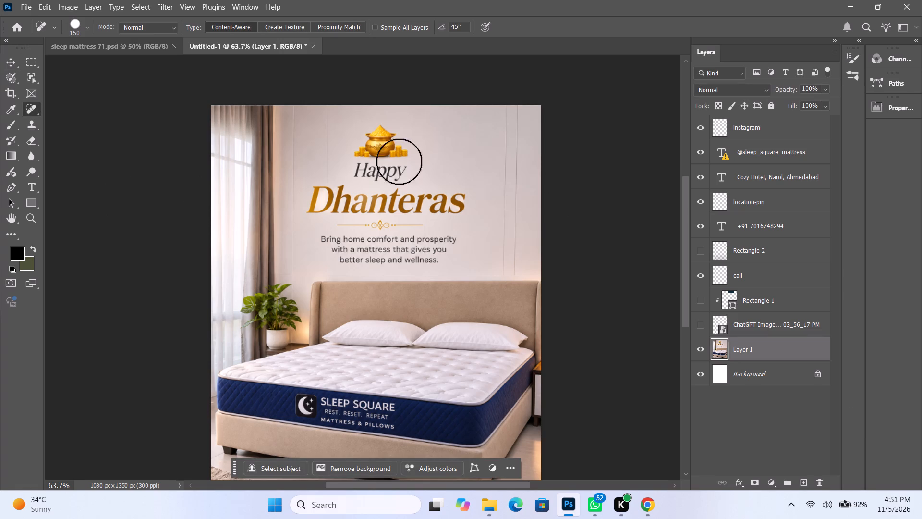
{"action": "left_click_drag", "start_coordinate": [373, 155], "coordinate": [384, 148]}
{"action": "key", "text": "ctrl+z"}
{"action": "scroll", "coordinate": [385, 179], "scroll_direction": "up", "scroll_amount": 2, "text": "alt"}
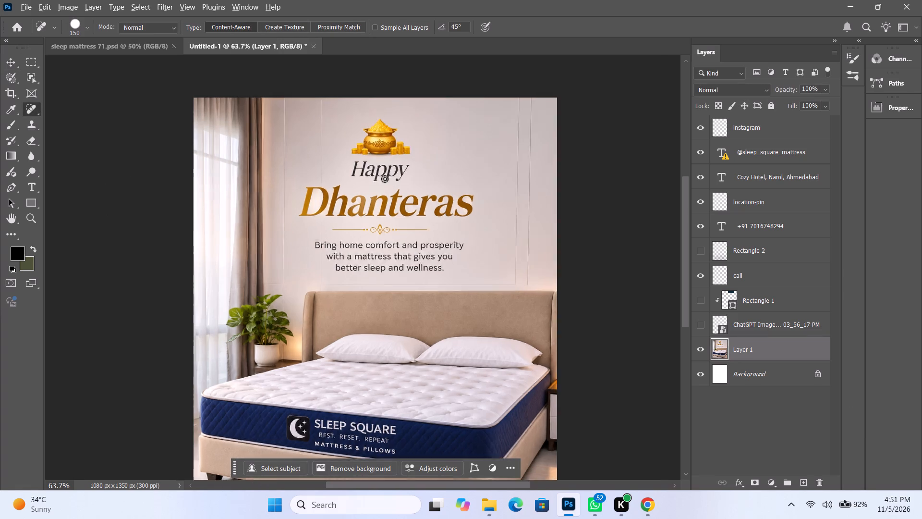
{"action": "scroll", "coordinate": [385, 179], "scroll_direction": "up", "scroll_amount": 8, "text": "alt"}
{"action": "key", "text": "space"}
{"action": "left_click_drag", "start_coordinate": [393, 162], "coordinate": [401, 214]}
{"action": "left_click_drag", "start_coordinate": [346, 134], "coordinate": [389, 127]}
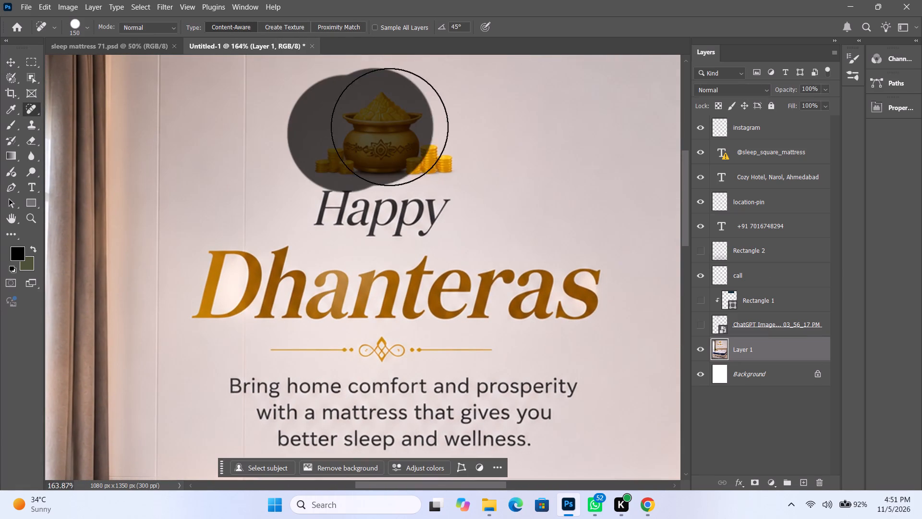
{"action": "left_click_drag", "start_coordinate": [389, 127], "coordinate": [431, 125]}
{"action": "key", "text": "ctrl+z"}
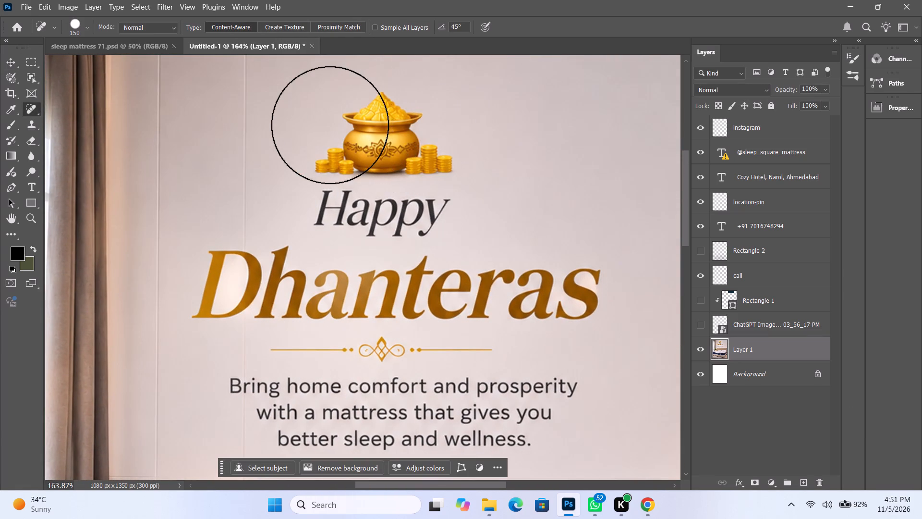
{"action": "left_click_drag", "start_coordinate": [330, 124], "coordinate": [462, 121]}
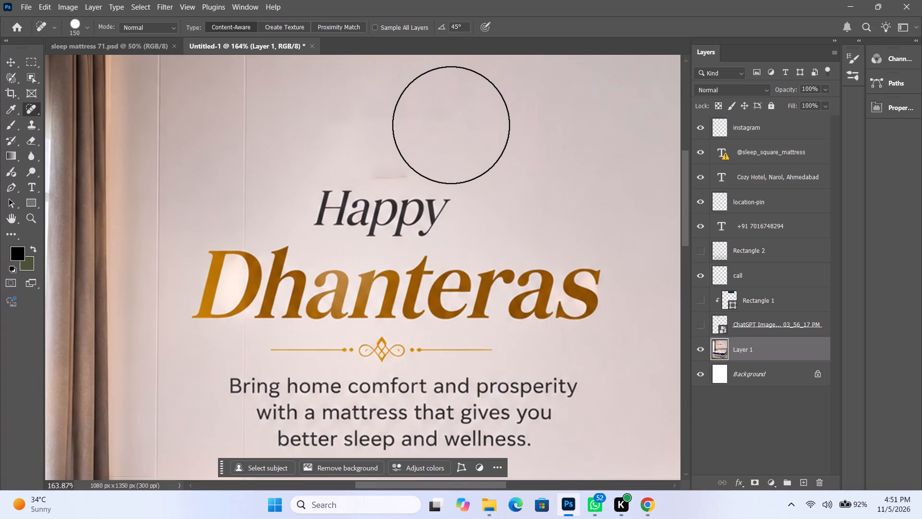
{"action": "left_click_drag", "start_coordinate": [388, 137], "coordinate": [413, 137]}
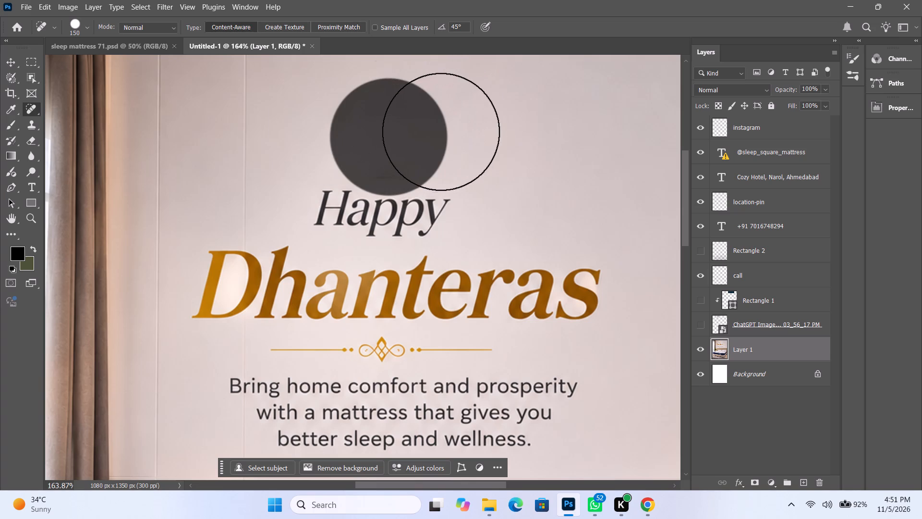
Show the Sleep Square logo image and its clipped Rectangle 1 layer, and nudge both slightly down from the poster's top edge.
{"action": "key", "text": "v"}
{"action": "left_click", "coordinate": [428, 126]}
{"action": "key", "text": "ctrl+0"}
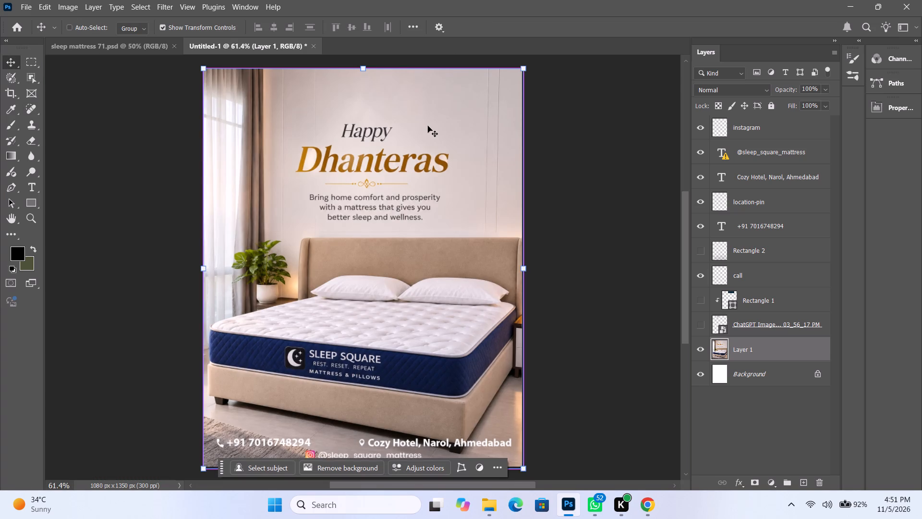
{"action": "left_click_drag", "start_coordinate": [709, 321], "coordinate": [693, 296]}
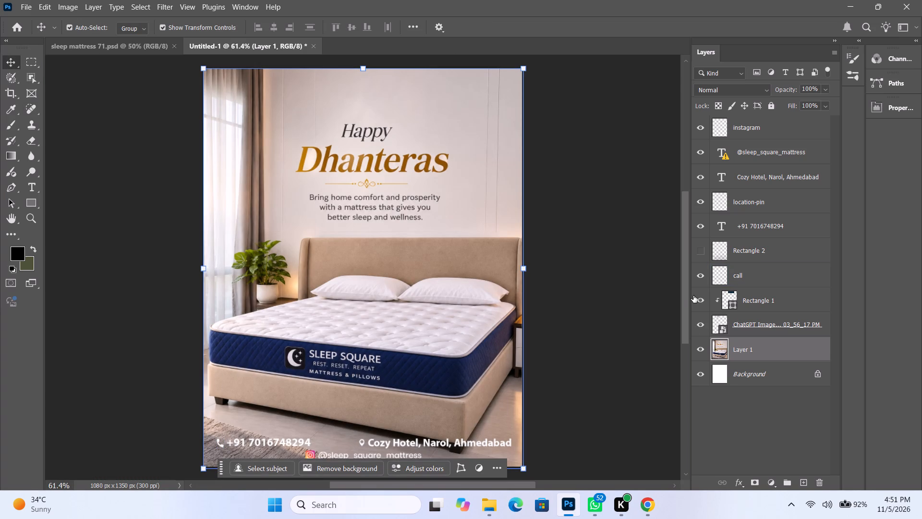
{"action": "left_click", "coordinate": [756, 319]}
{"action": "left_click", "coordinate": [763, 309], "text": "ctrl"}
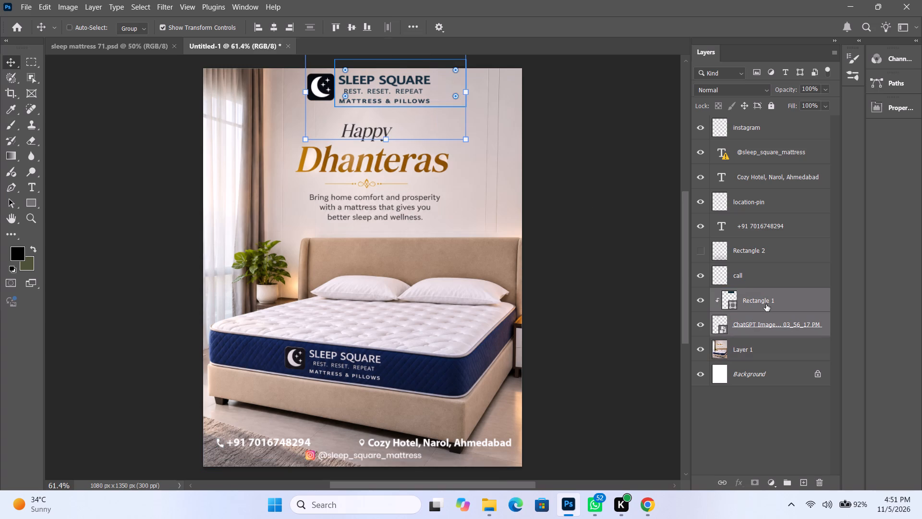
{"action": "key", "text": "shift+Down"}
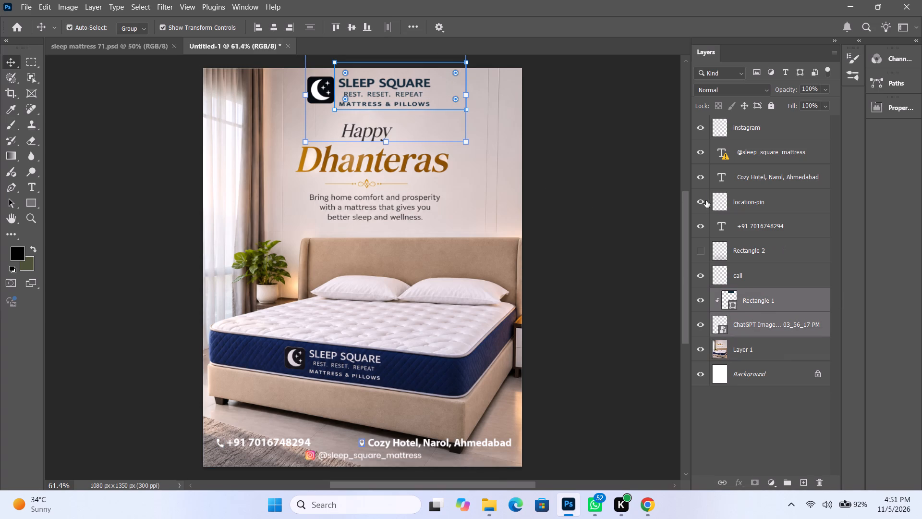
{"action": "left_click", "coordinate": [618, 209]}
{"action": "key", "text": "ctrl+Right"}
{"action": "key", "text": "ctrl+0"}
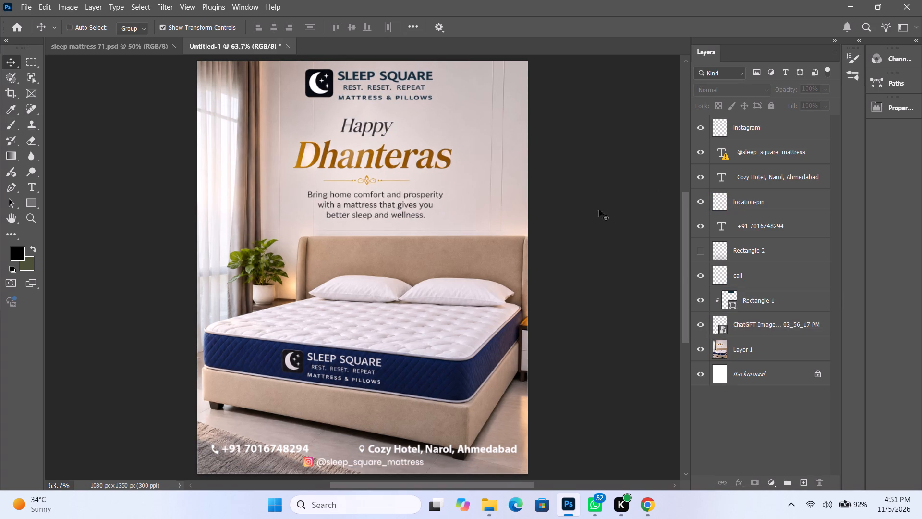
Save the poster as a Photoshop document named sleep mattress 72 in the sleep mattress folder inside Downloads > posts.
{"action": "key", "text": "ctrl+s"}
{"action": "left_click", "coordinate": [36, 159]}
{"action": "double_click", "coordinate": [223, 111]}
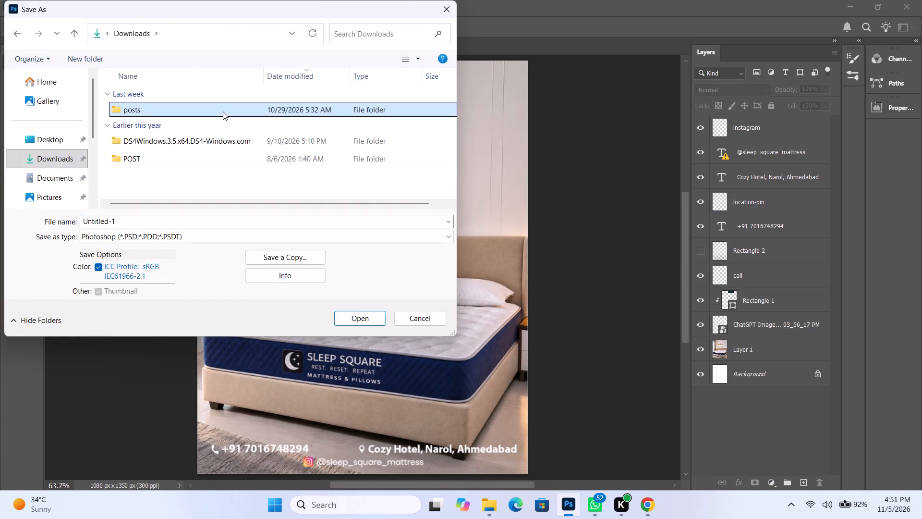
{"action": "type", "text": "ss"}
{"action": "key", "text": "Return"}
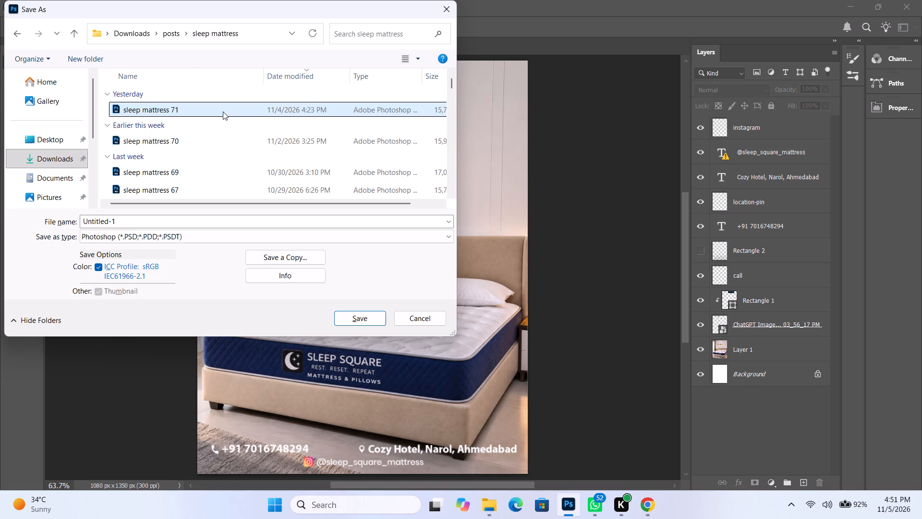
{"action": "left_click", "coordinate": [223, 111]}
{"action": "triple_click", "coordinate": [180, 225]}
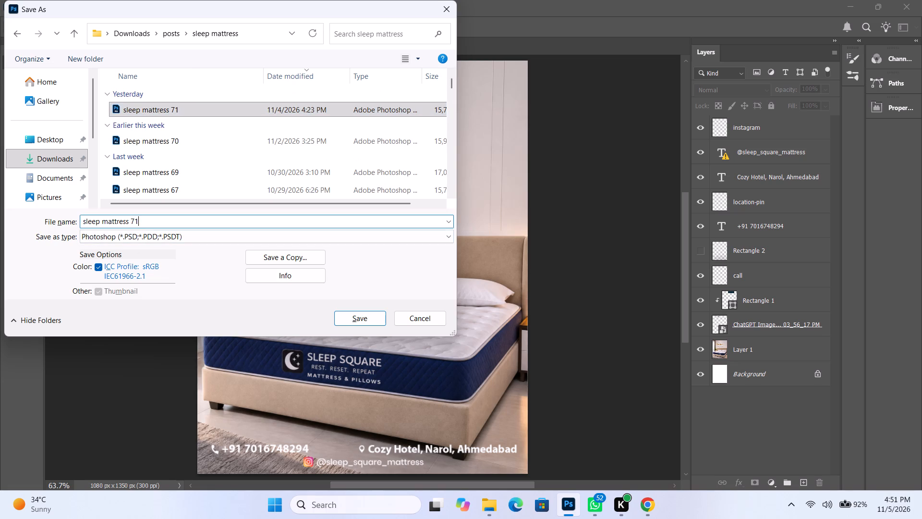